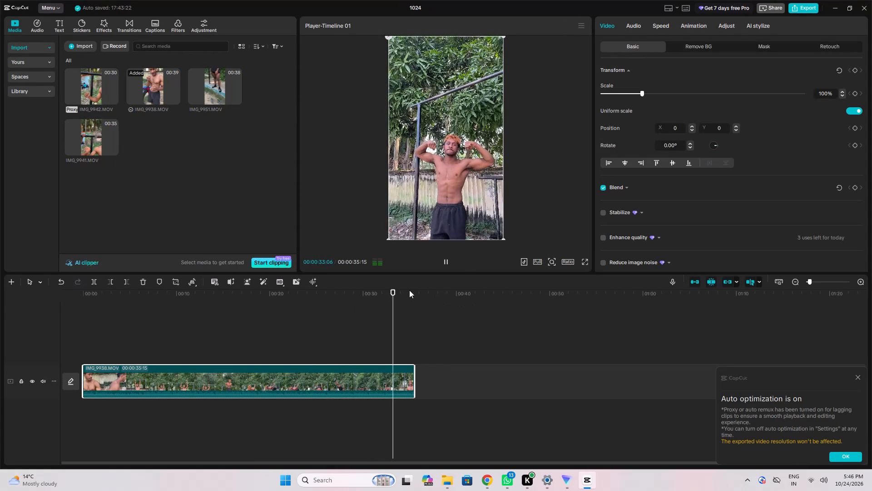
Return the playhead to the start of the timeline and browse the Featured filters for a suitable look.
{"action": "left_click_drag", "start_coordinate": [399, 292], "coordinate": [47, 316]}
{"action": "left_click", "coordinate": [171, 26]}
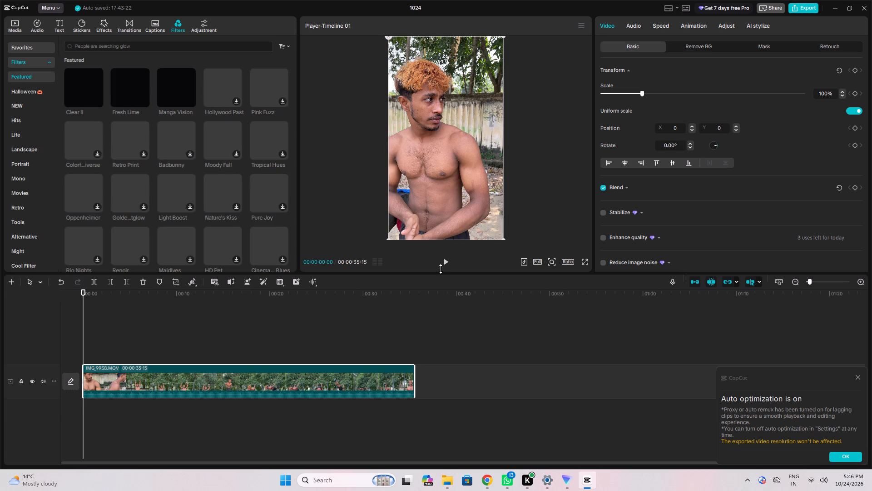
{"action": "scroll", "coordinate": [201, 202], "scroll_direction": "down", "scroll_amount": 2}
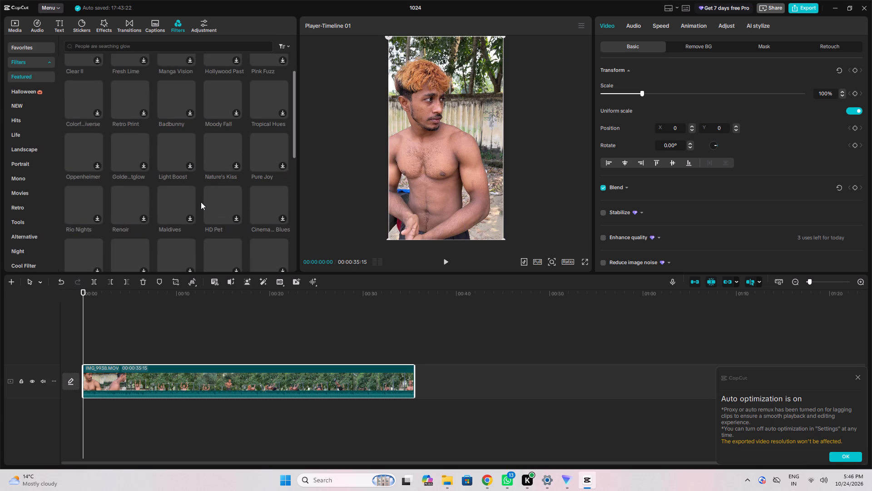
{"action": "scroll", "coordinate": [201, 202], "scroll_direction": "up", "scroll_amount": 4}
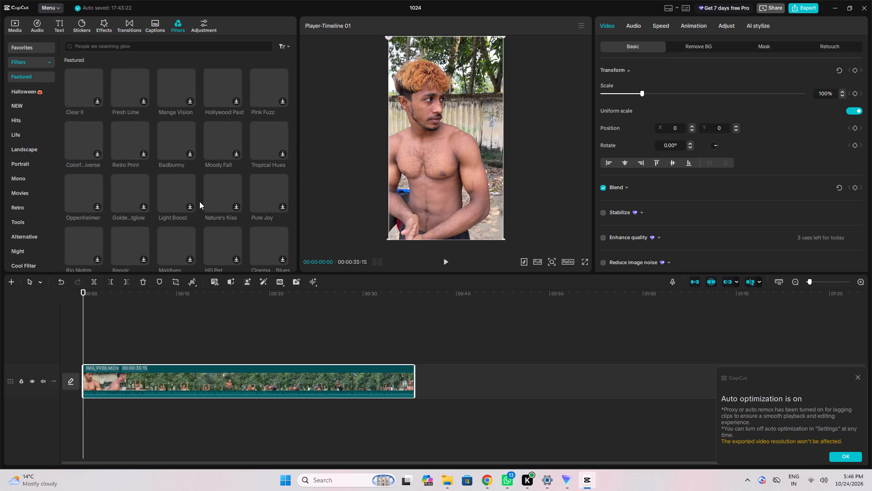
{"action": "scroll", "coordinate": [207, 187], "scroll_direction": "down", "scroll_amount": 10}
{"action": "scroll", "coordinate": [211, 195], "scroll_direction": "up", "scroll_amount": 6}
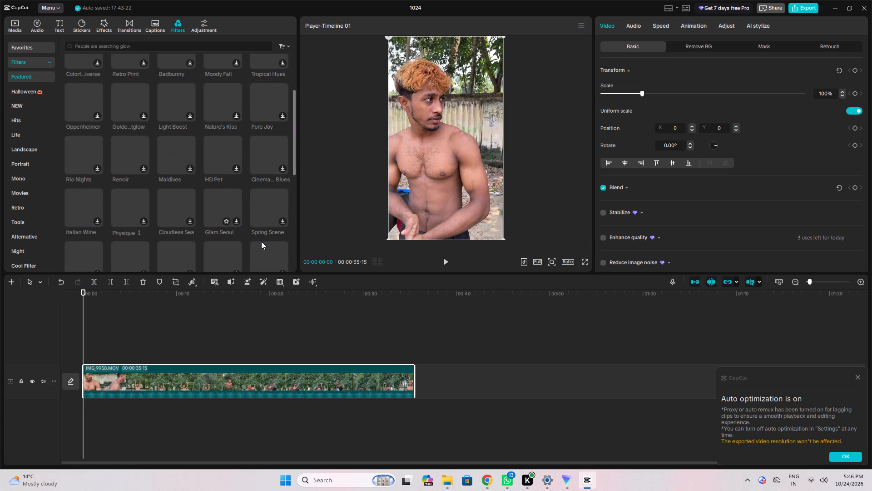
{"action": "scroll", "coordinate": [237, 224], "scroll_direction": "up", "scroll_amount": 5}
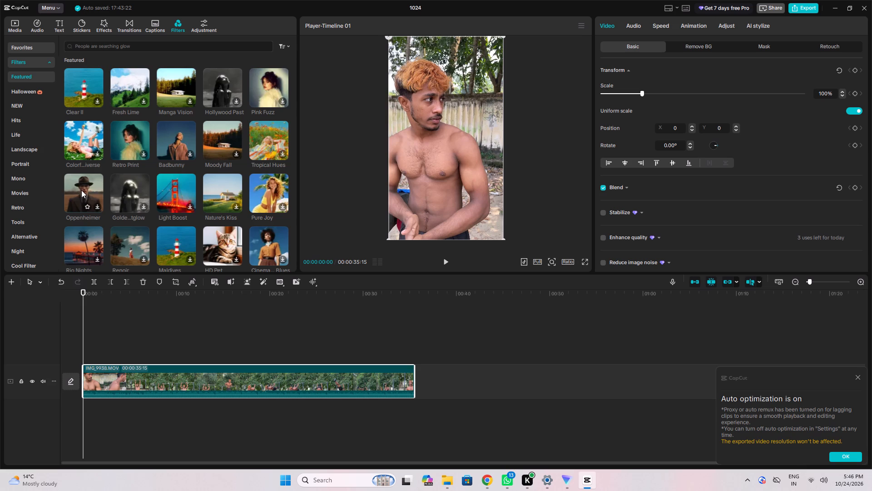
{"action": "scroll", "coordinate": [133, 163], "scroll_direction": "down", "scroll_amount": 4}
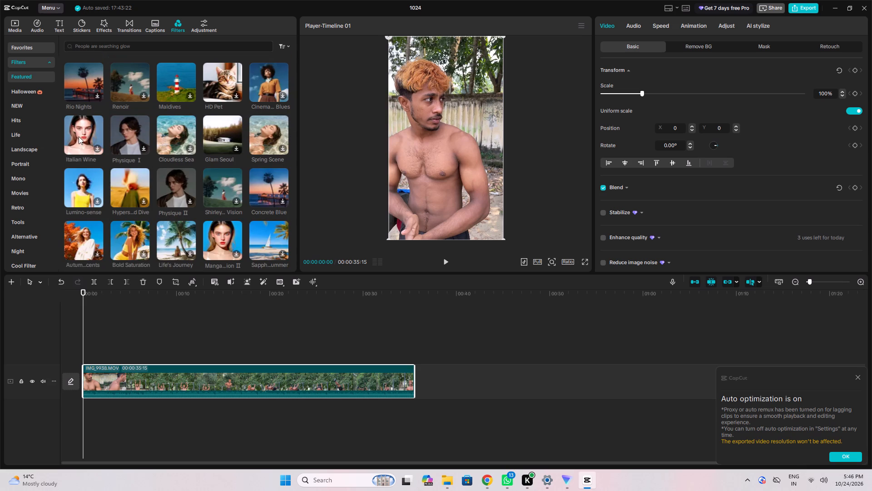
Download the Italian Wine filter and play its preview on the video.
{"action": "left_click", "coordinate": [97, 149]}
{"action": "scroll", "coordinate": [195, 149], "scroll_direction": "up", "scroll_amount": 4}
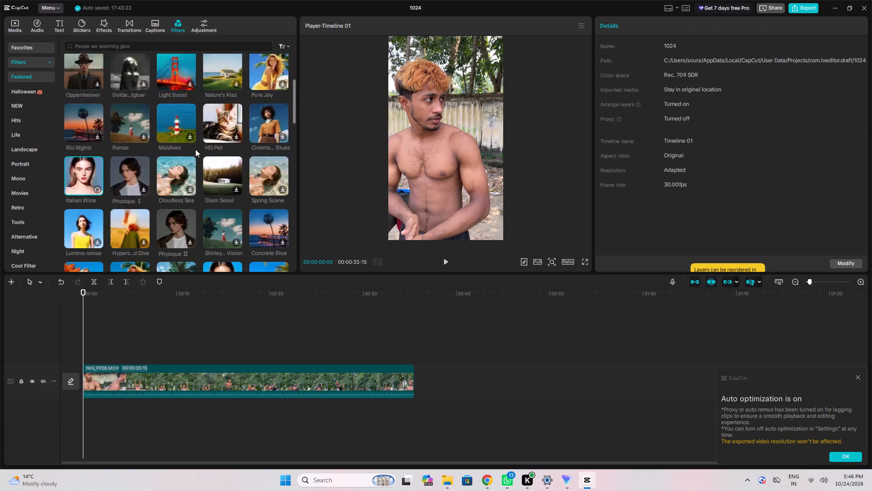
{"action": "scroll", "coordinate": [195, 149], "scroll_direction": "up", "scroll_amount": 1}
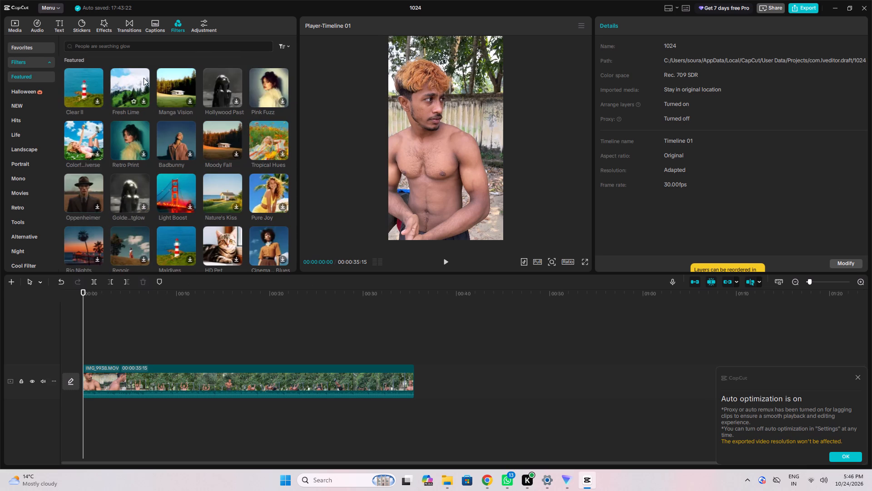
{"action": "scroll", "coordinate": [143, 166], "scroll_direction": "down", "scroll_amount": 3}
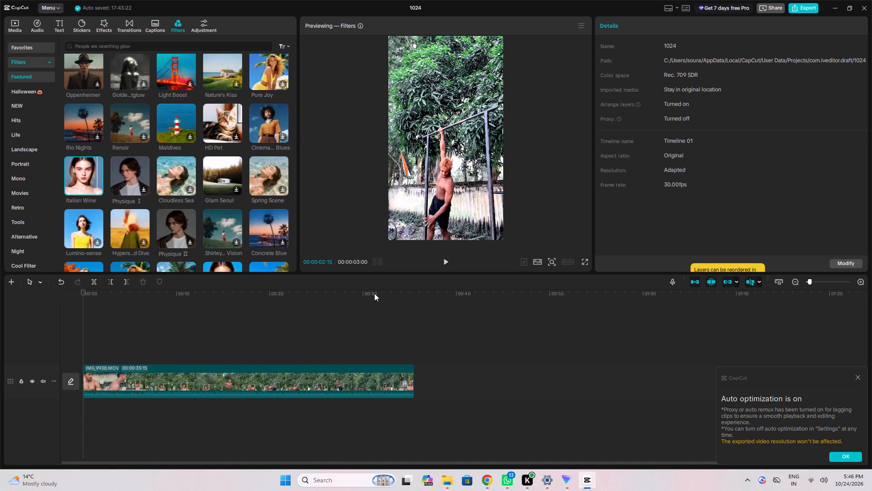
{"action": "left_click", "coordinate": [449, 259]}
{"action": "left_click", "coordinate": [446, 261]}
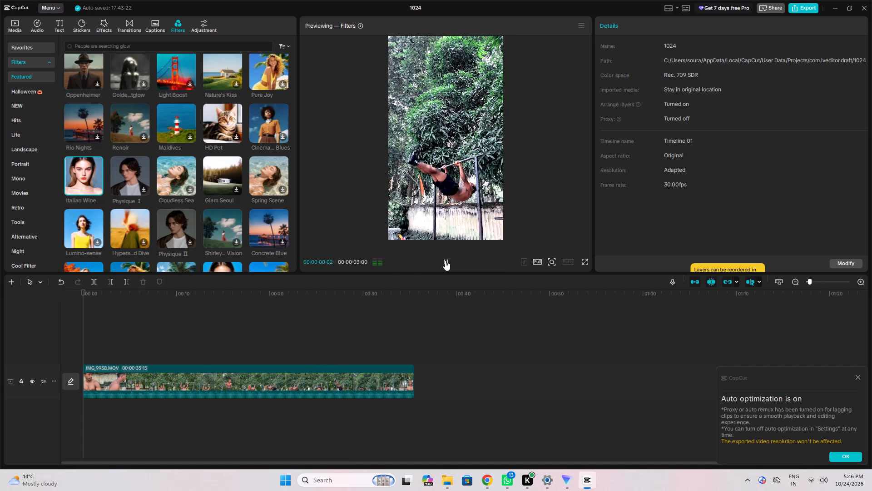
Play and scrub through the unfiltered clip on the timeline, then bring the playhead back to 00:00.
{"action": "left_click", "coordinate": [77, 346]}
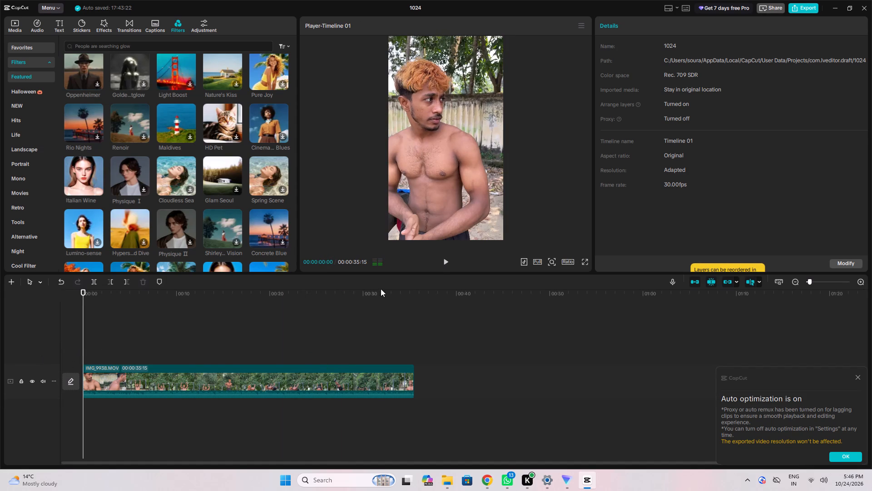
{"action": "left_click", "coordinate": [447, 265]}
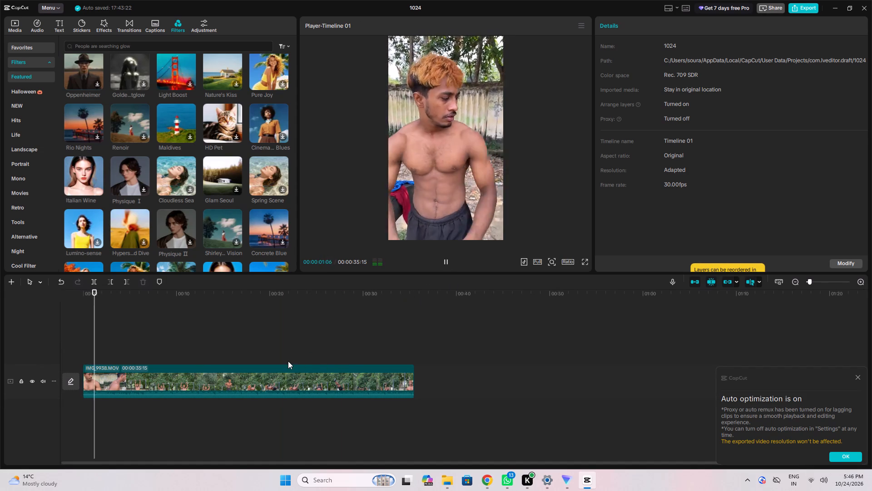
{"action": "left_click", "coordinate": [288, 361]}
{"action": "left_click_drag", "start_coordinate": [289, 360], "coordinate": [377, 381]}
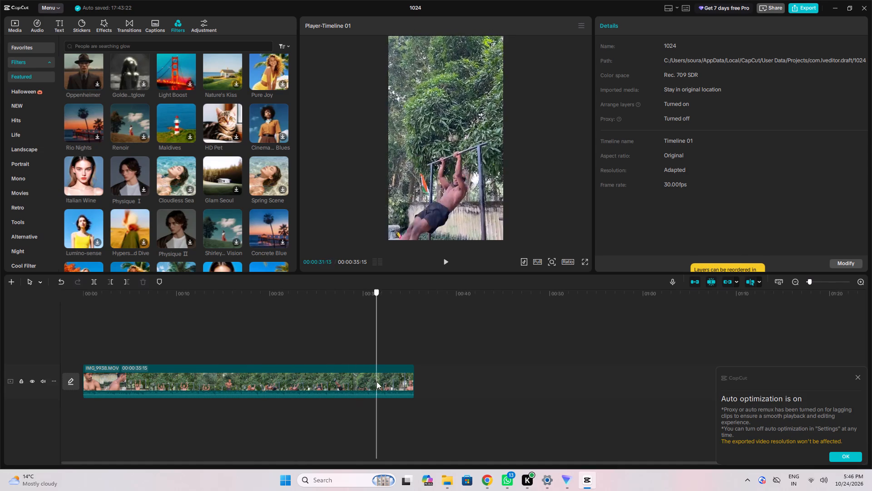
{"action": "left_click_drag", "start_coordinate": [377, 381], "coordinate": [52, 384]}
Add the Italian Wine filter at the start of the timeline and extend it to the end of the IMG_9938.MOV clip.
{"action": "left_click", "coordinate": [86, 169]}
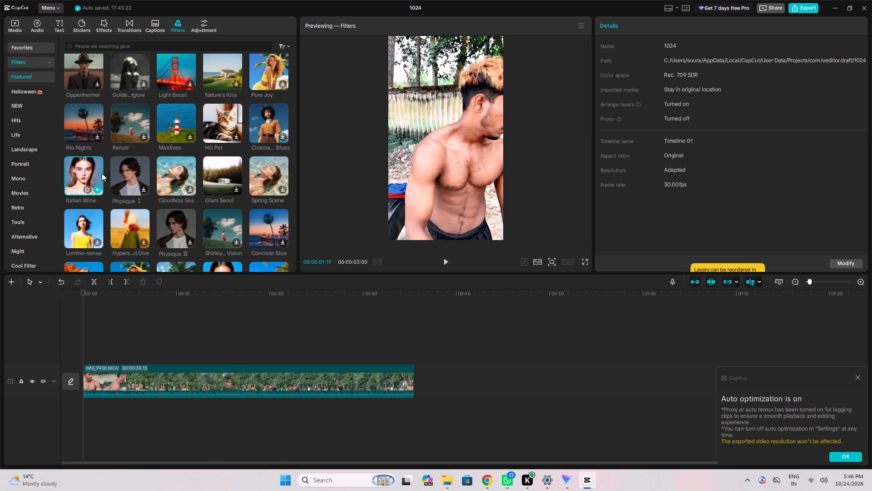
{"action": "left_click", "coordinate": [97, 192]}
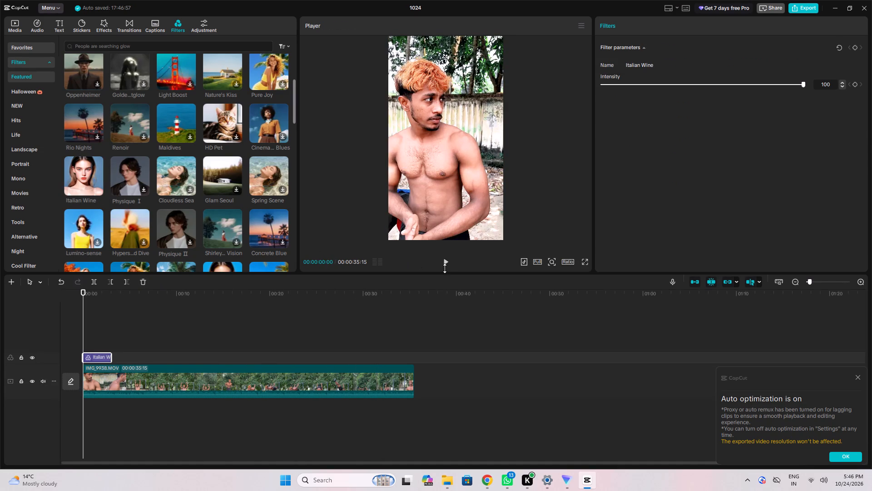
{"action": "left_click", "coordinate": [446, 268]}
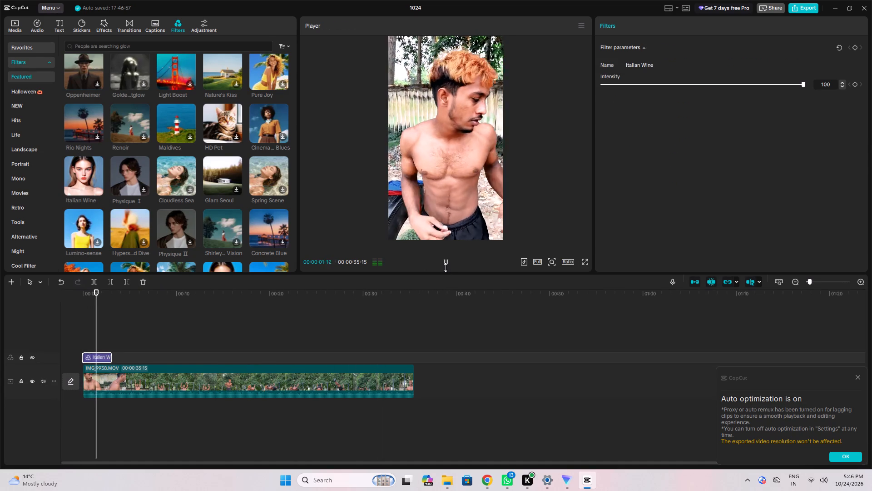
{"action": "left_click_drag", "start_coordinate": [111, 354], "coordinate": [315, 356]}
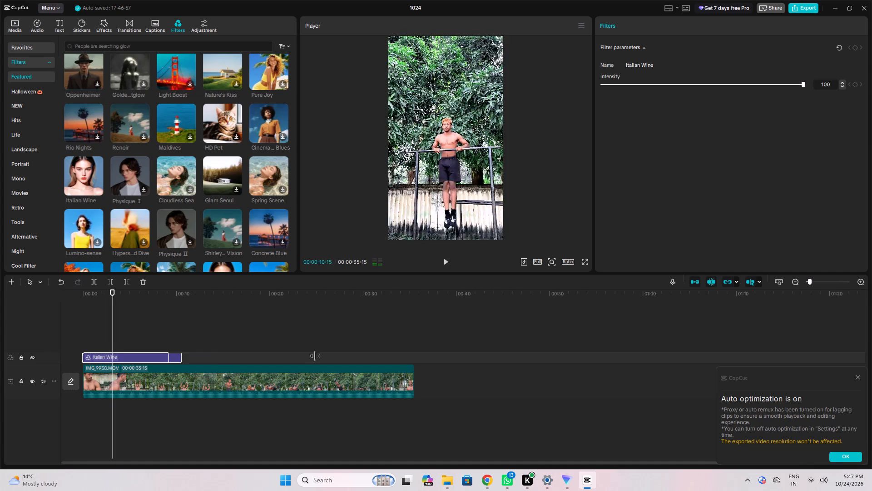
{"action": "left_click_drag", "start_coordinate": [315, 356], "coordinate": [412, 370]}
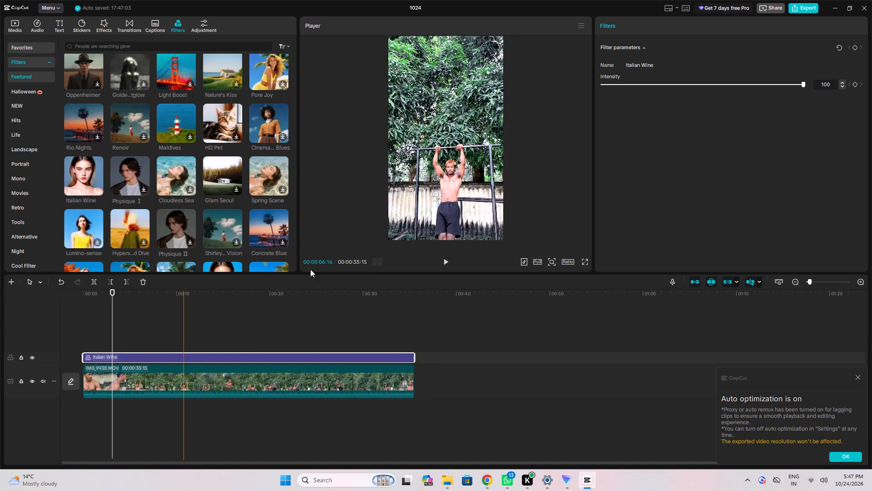
Play the clip with the Italian Wine filter in full screen to review the look.
{"action": "left_click", "coordinate": [444, 261]}
{"action": "left_click", "coordinate": [589, 261]}
{"action": "double_click", "coordinate": [589, 261]}
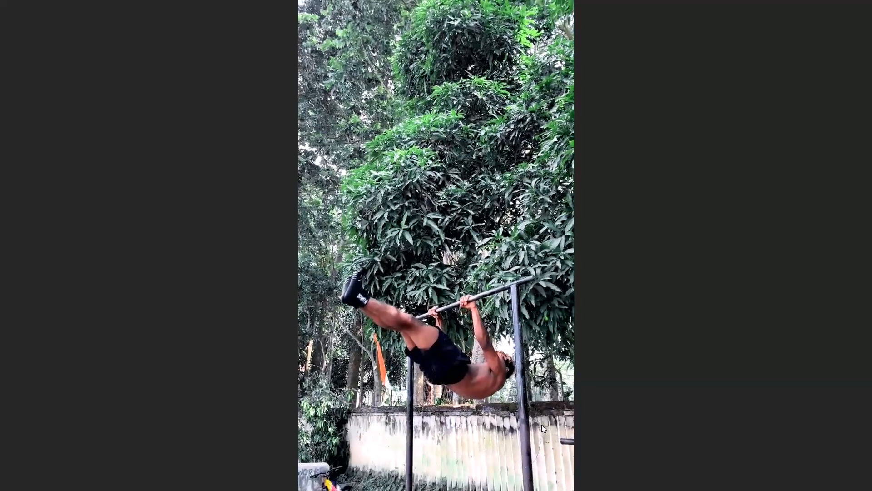
{"action": "left_click", "coordinate": [542, 424]}
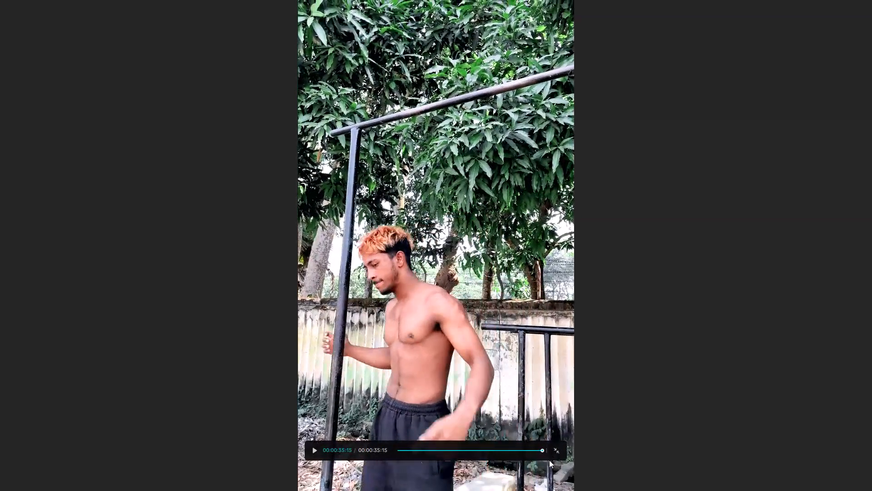
{"action": "left_click", "coordinate": [550, 456]}
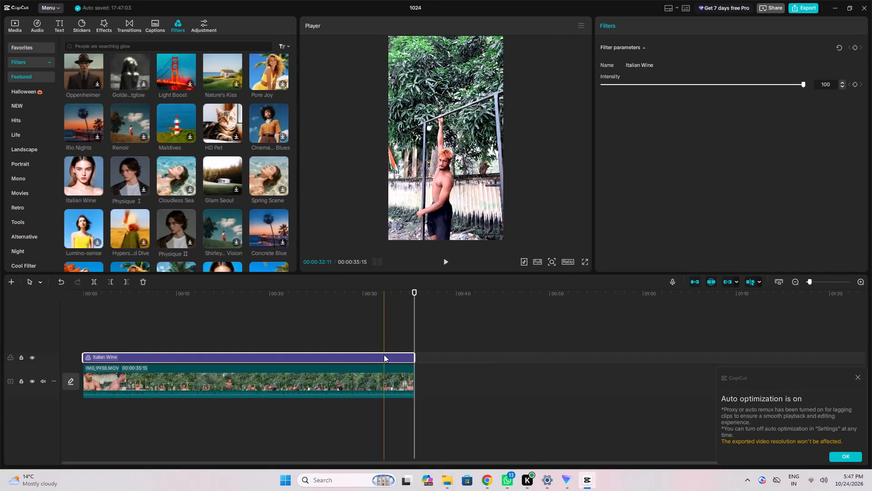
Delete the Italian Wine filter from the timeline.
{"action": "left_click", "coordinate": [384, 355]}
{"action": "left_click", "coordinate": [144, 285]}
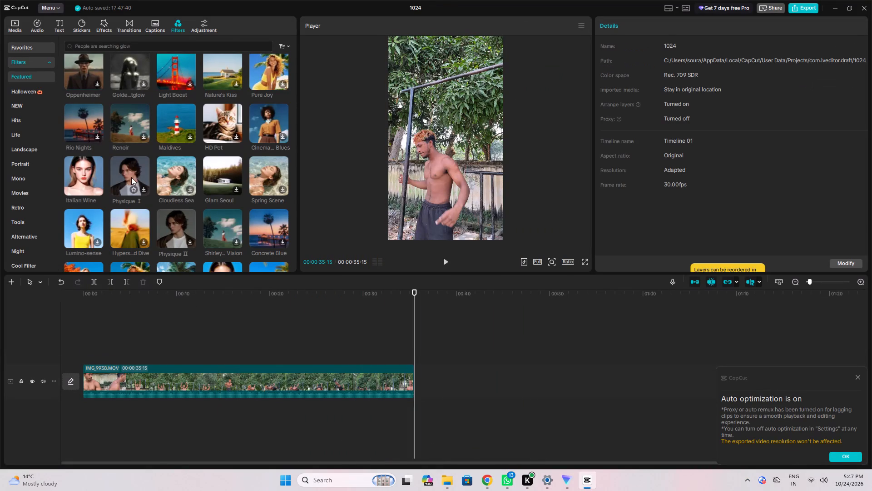
Download the Oppenheimer filter from the Featured filters.
{"action": "scroll", "coordinate": [136, 165], "scroll_direction": "up", "scroll_amount": 3}
{"action": "left_click", "coordinate": [90, 192]}
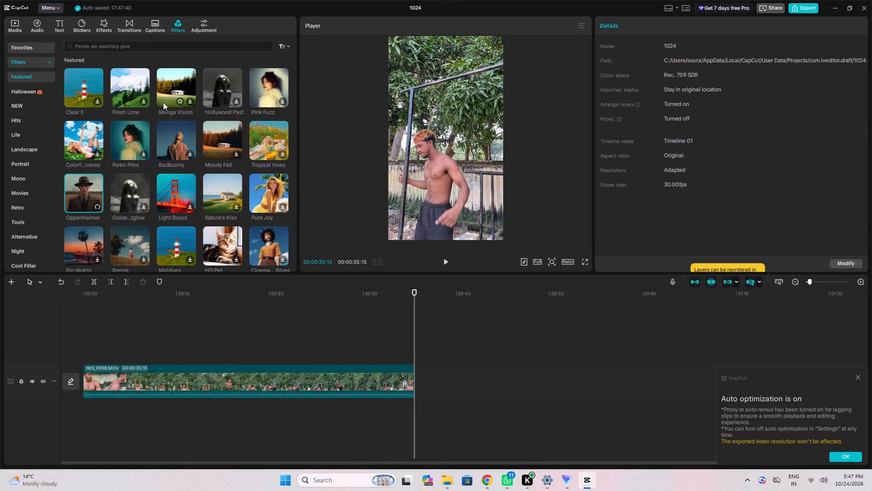
{"action": "scroll", "coordinate": [220, 195], "scroll_direction": "down", "scroll_amount": 5}
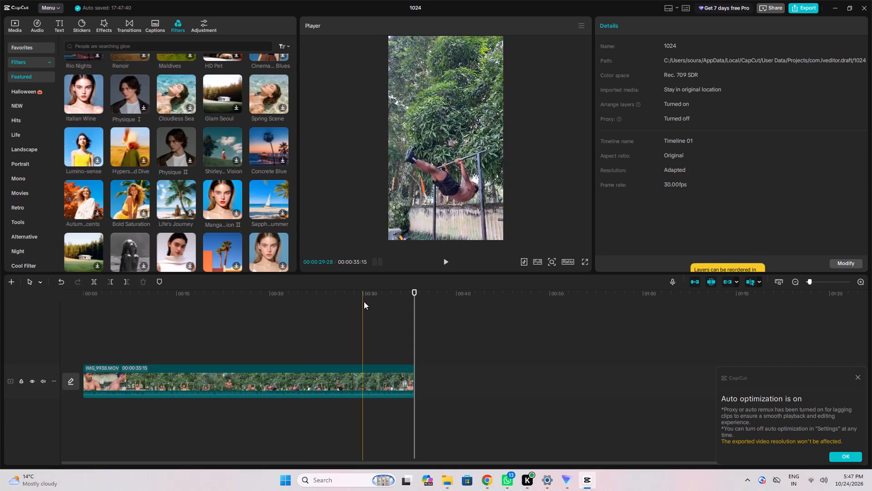
Play the unfiltered clip in full screen from about 17 seconds to examine its original colours.
{"action": "left_click_drag", "start_coordinate": [415, 308], "coordinate": [331, 334]}
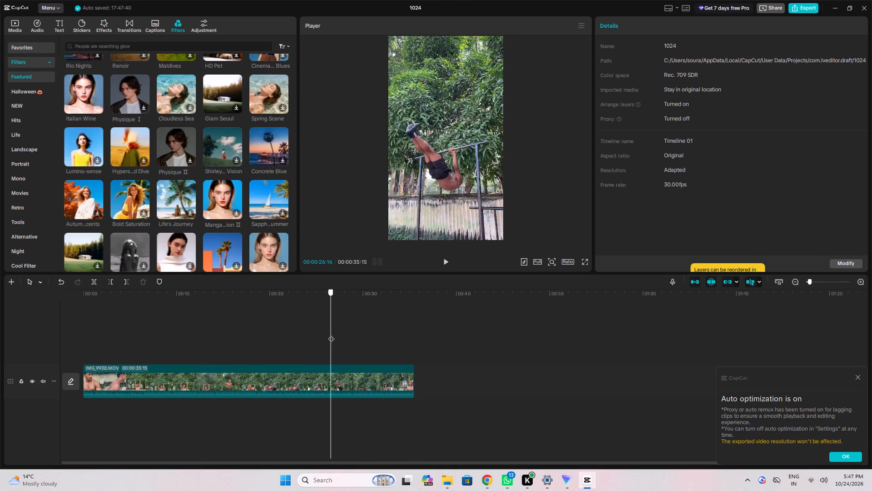
{"action": "left_click_drag", "start_coordinate": [331, 334], "coordinate": [246, 335]}
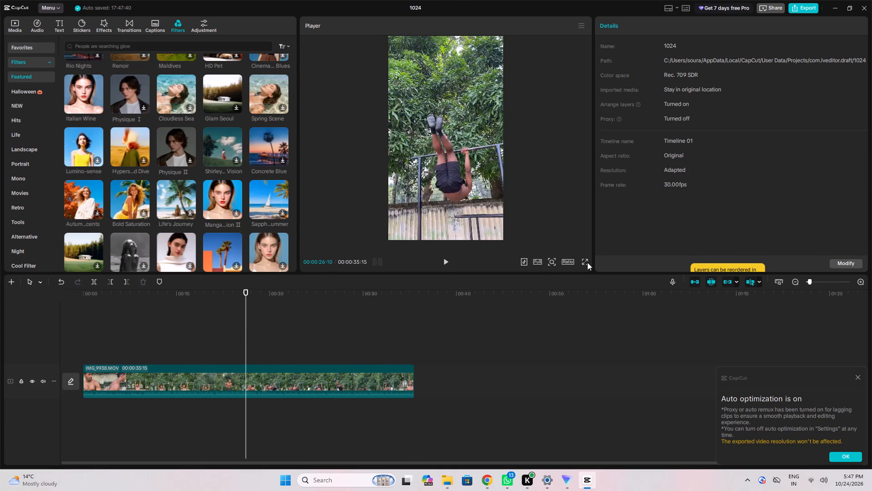
{"action": "left_click", "coordinate": [587, 262]}
{"action": "left_click", "coordinate": [307, 450]}
{"action": "left_click", "coordinate": [311, 451]}
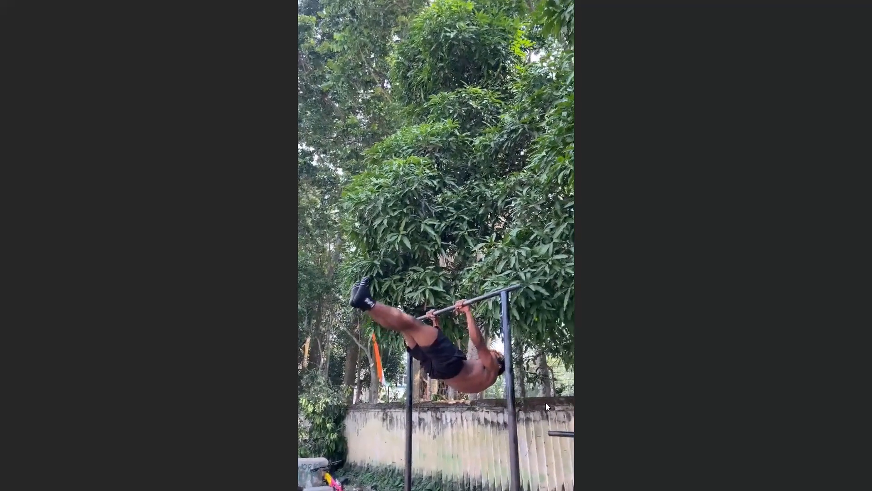
{"action": "left_click", "coordinate": [545, 403]}
{"action": "left_click", "coordinate": [558, 444]}
{"action": "left_click", "coordinate": [556, 451]}
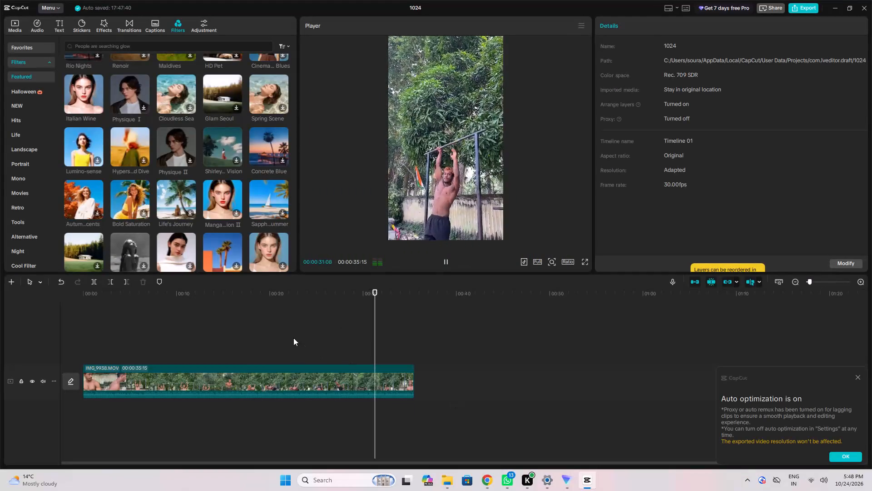
Add the Oppenheimer filter at the start of the timeline and extend it to the end of the IMG_9938.MOV clip.
{"action": "left_click_drag", "start_coordinate": [382, 345], "coordinate": [0, 293]}
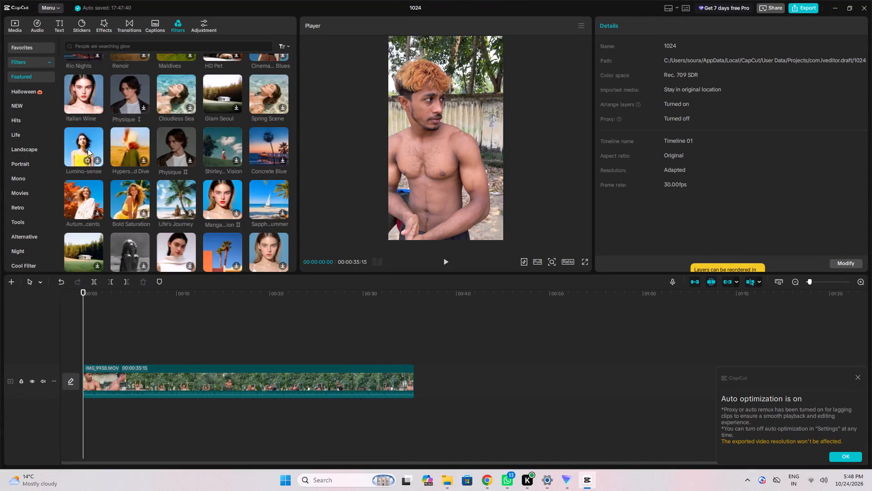
{"action": "scroll", "coordinate": [103, 203], "scroll_direction": "up", "scroll_amount": 4}
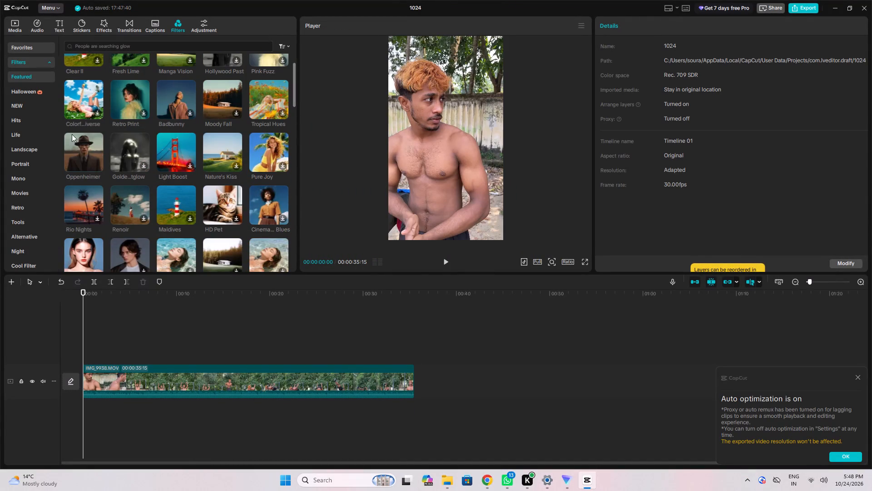
{"action": "left_click", "coordinate": [96, 165]}
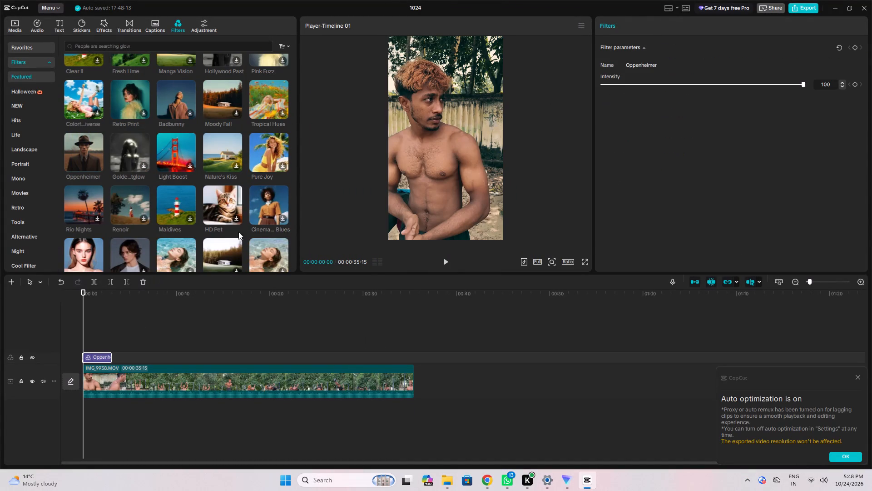
{"action": "left_click_drag", "start_coordinate": [111, 356], "coordinate": [346, 388]}
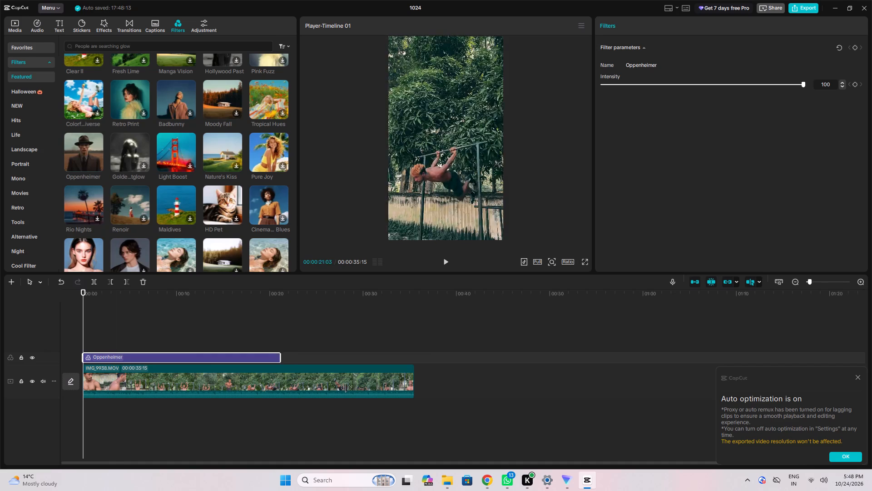
{"action": "left_click_drag", "start_coordinate": [346, 388], "coordinate": [410, 403]}
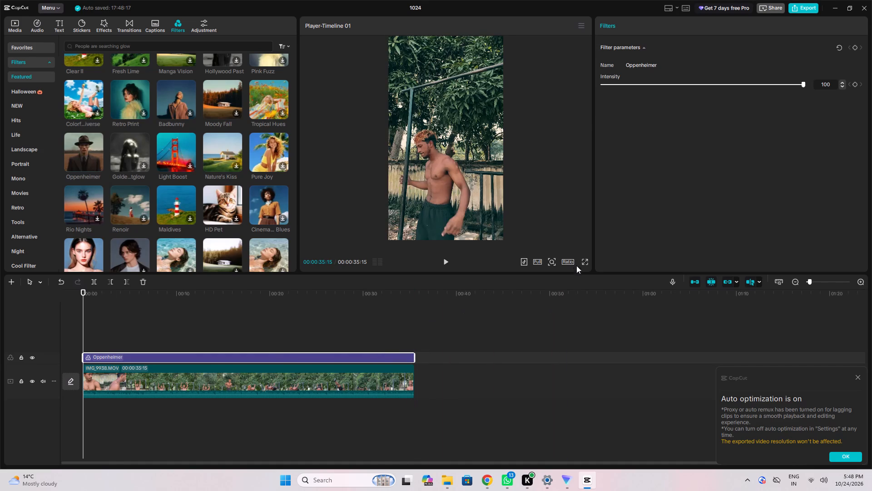
Play the clip with the Oppenheimer filter in full screen to examine how its colours look.
{"action": "left_click", "coordinate": [585, 261]}
{"action": "left_click", "coordinate": [309, 451]}
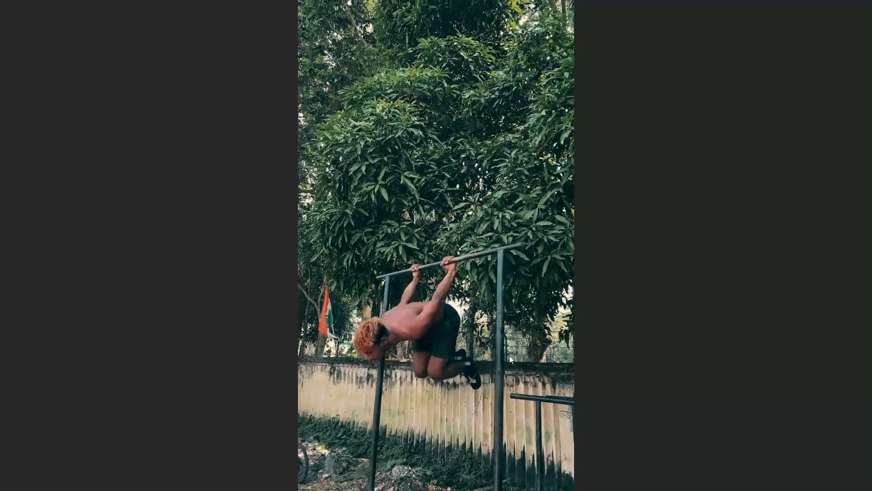
{"action": "left_click", "coordinate": [509, 356]}
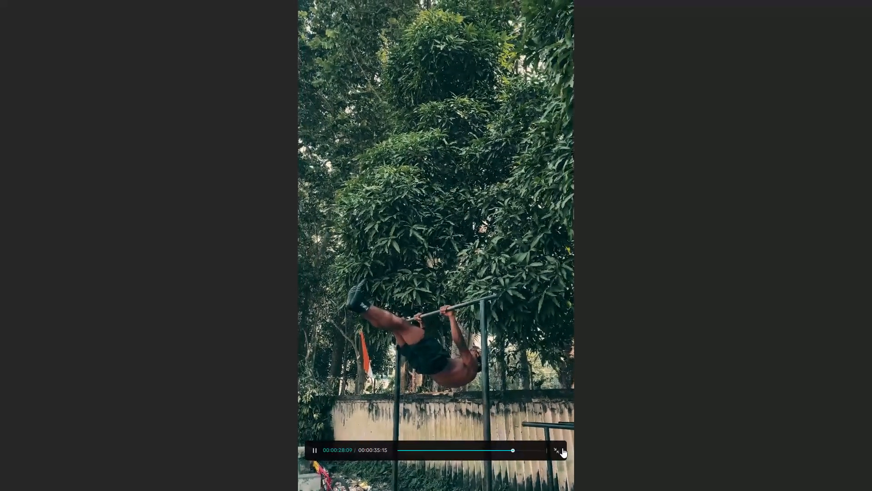
{"action": "left_click", "coordinate": [558, 450]}
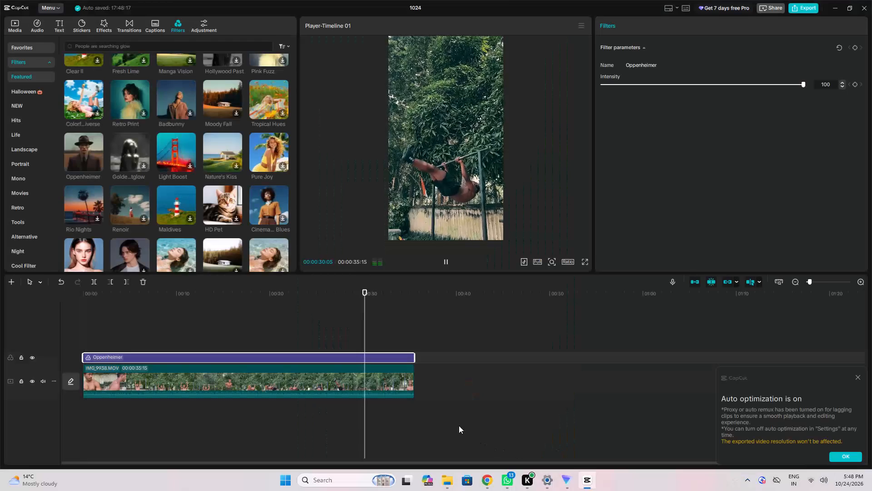
Add a default text clip at the very start of the timeline, above the Oppenheimer filter.
{"action": "left_click_drag", "start_coordinate": [377, 321], "coordinate": [0, 321]}
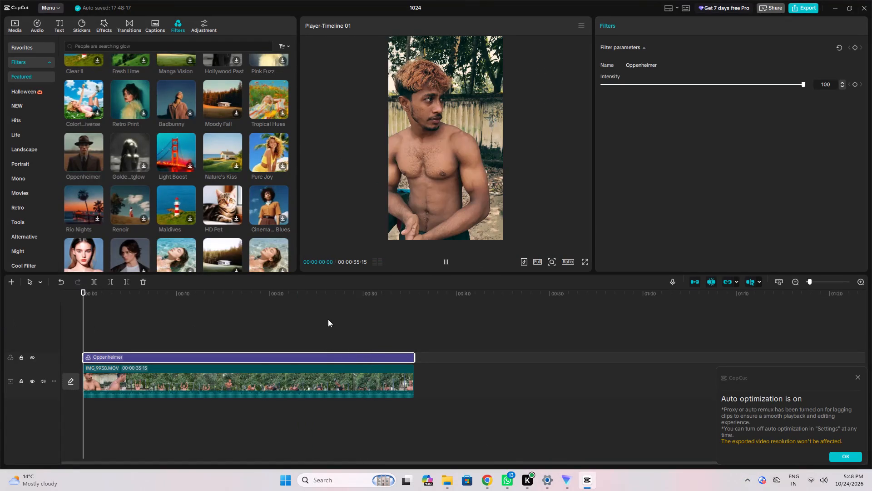
{"action": "left_click", "coordinate": [59, 30]}
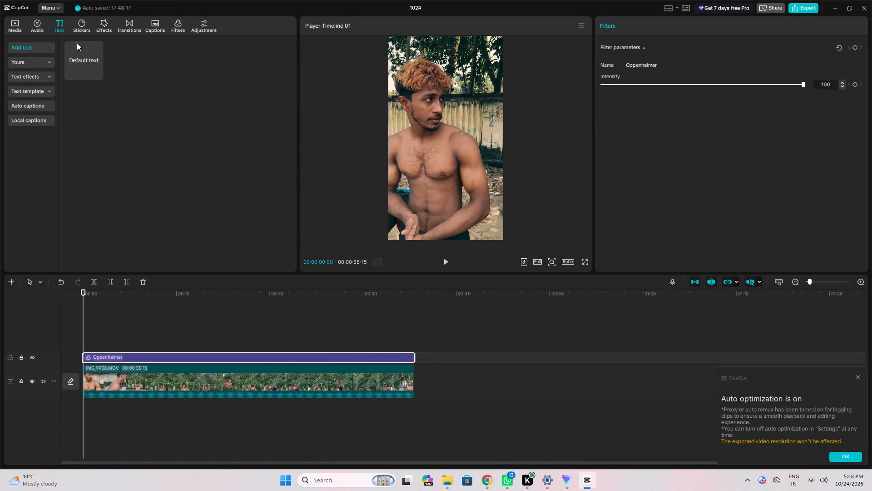
{"action": "left_click", "coordinate": [100, 72]}
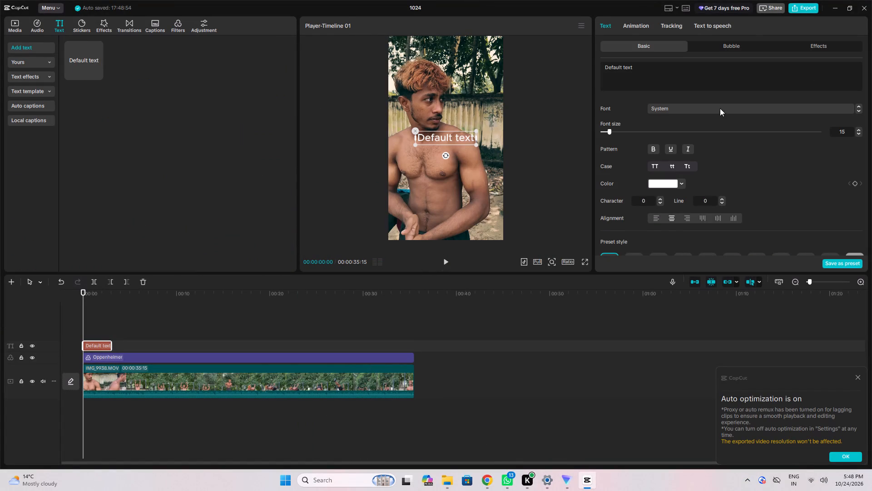
Replace the placeholder text with the caption "When MMA Fighter try Calisthenics".
{"action": "left_click_drag", "start_coordinate": [639, 75], "coordinate": [576, 79]}
{"action": "key", "text": "BackSpace"}
{"action": "key", "text": "BackSpace"}
{"action": "key", "text": "BackSpace"}
{"action": "key", "text": "BackSpace"}
{"action": "key", "text": "BackSpace"}
{"action": "key", "text": "BackSpace"}
{"action": "key", "text": "BackSpace"}
{"action": "key", "text": "BackSpace"}
{"action": "key", "text": "BackSpace"}
{"action": "key", "text": "BackSpace"}
{"action": "key", "text": "BackSpace"}
{"action": "key", "text": "BackSpace"}
{"action": "key", "text": "BackSpace"}
{"action": "key", "text": "BackSpace"}
{"action": "key", "text": "BackSpace"}
{"action": "key", "text": "BackSpace"}
{"action": "key", "text": "BackSpace"}
{"action": "key", "text": "BackSpace"}
{"action": "key", "text": "BackSpace"}
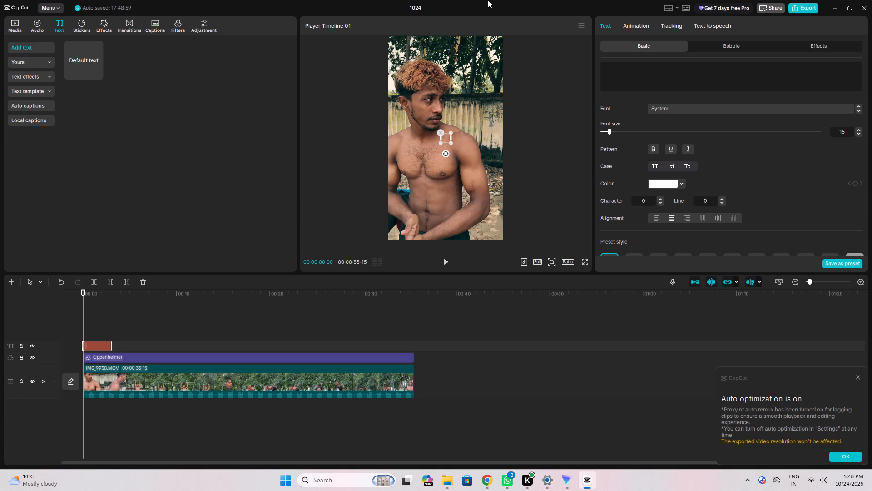
{"action": "type", "text": "Wh"}
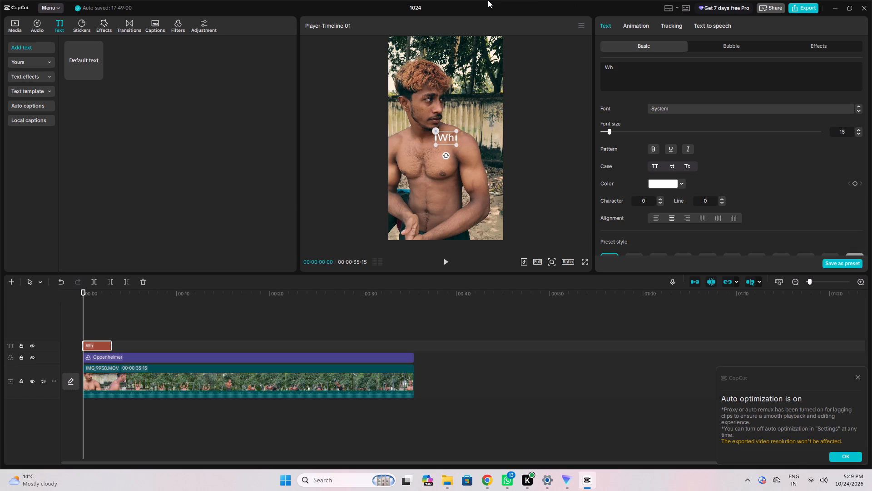
{"action": "type", "text": "en"}
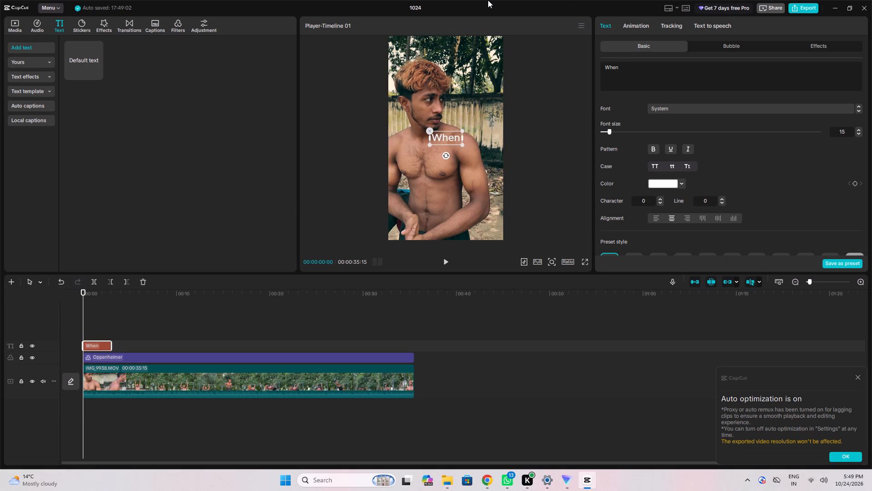
{"action": "type", "text": "MMA"}
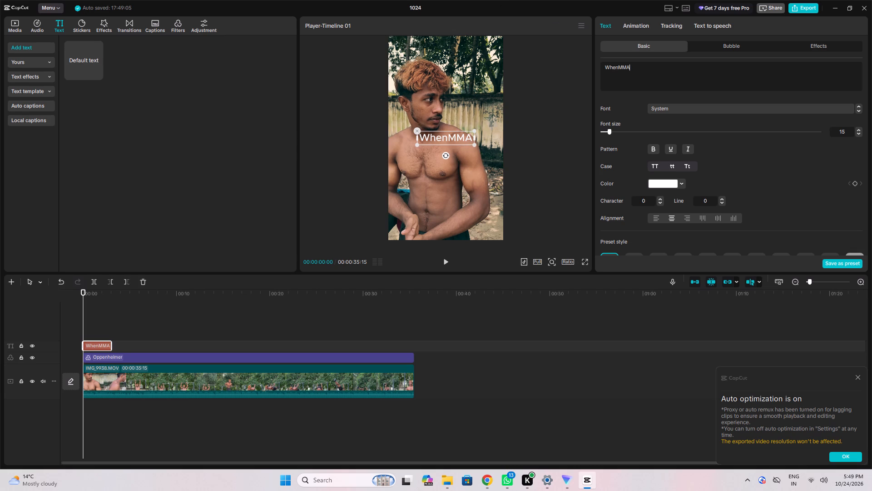
{"action": "left_click", "coordinate": [619, 72]}
{"action": "left_click", "coordinate": [617, 65]}
{"action": "left_click", "coordinate": [618, 68]}
{"action": "key", "text": "space"}
{"action": "left_click", "coordinate": [645, 66]}
{"action": "left_click", "coordinate": [646, 75]}
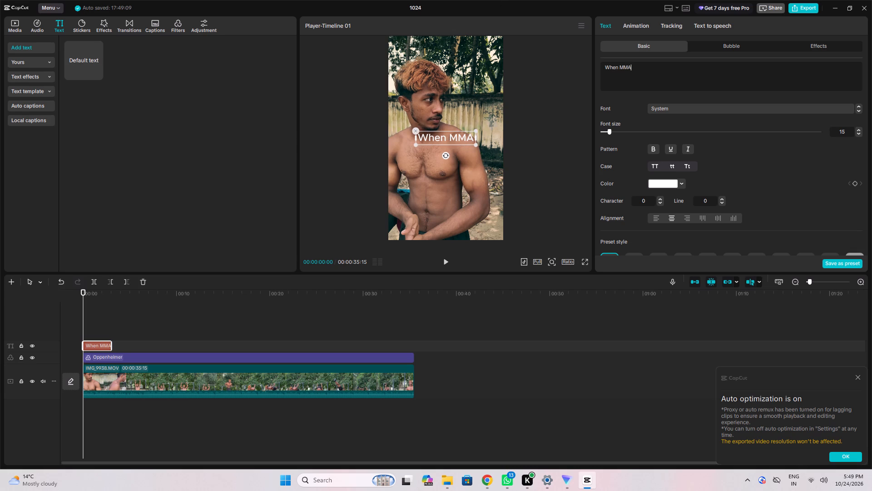
{"action": "type", "text": "Fighter"}
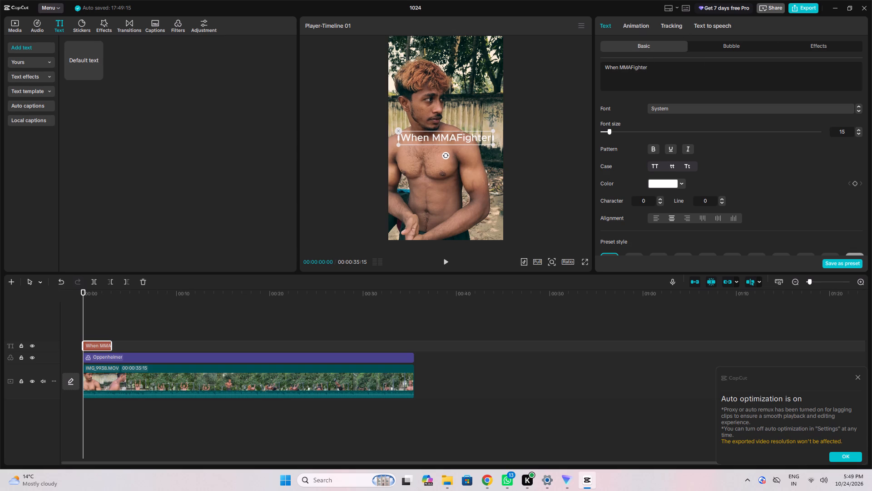
{"action": "left_click", "coordinate": [633, 71]}
{"action": "left_click", "coordinate": [629, 67]}
{"action": "key", "text": "space"}
{"action": "left_click", "coordinate": [663, 70]}
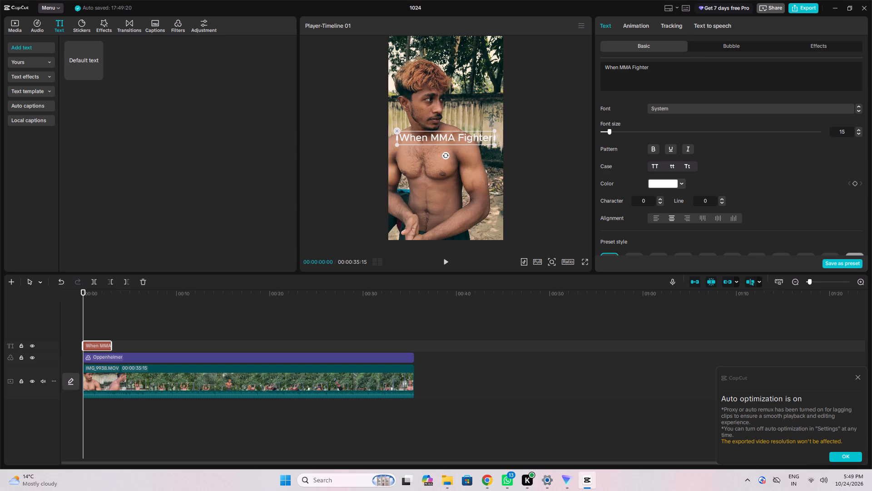
{"action": "key", "text": "space"}
{"action": "type", "text": "try"}
{"action": "key", "text": "space"}
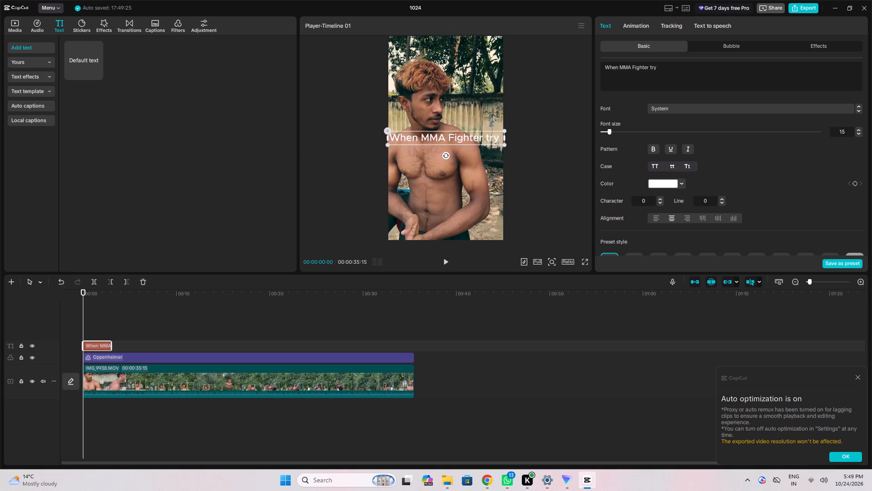
{"action": "type", "text": "CA"}
{"action": "type", "text": "LIS"}
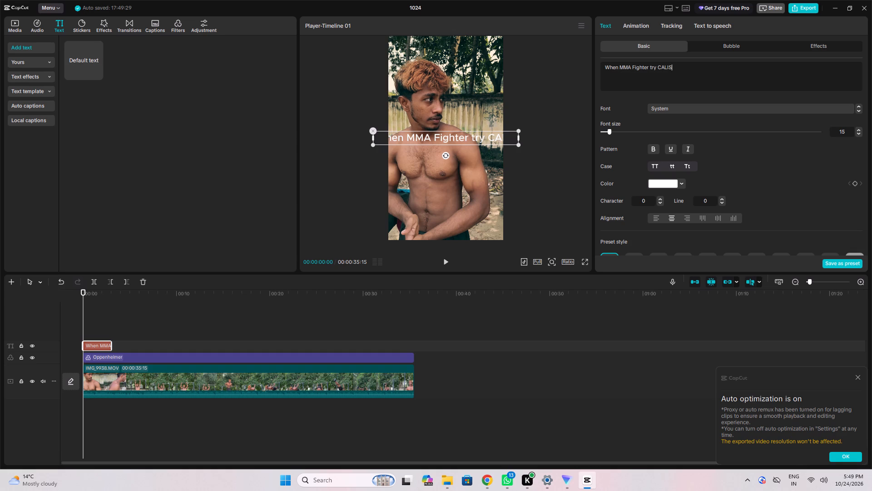
{"action": "key", "text": "BackSpace"}
{"action": "key", "text": "BackSpace"}
{"action": "key", "text": "BackSpace"}
{"action": "key", "text": "BackSpace"}
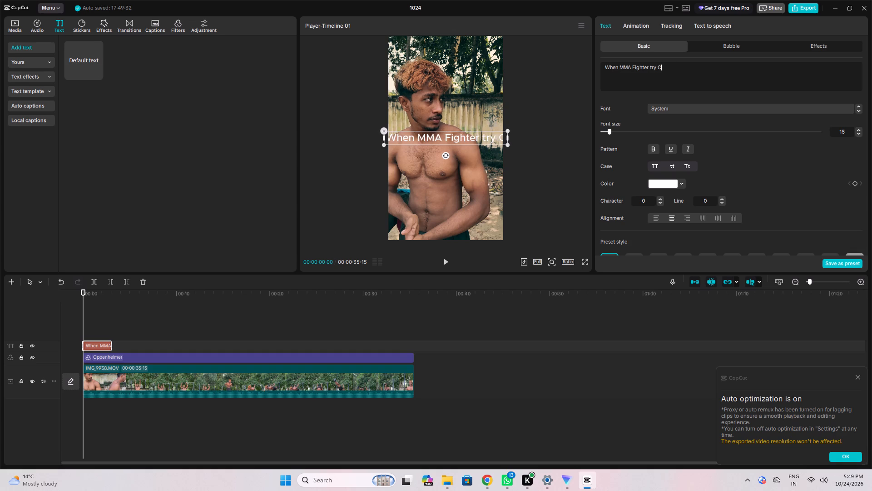
{"action": "type", "text": "alisthenics"}
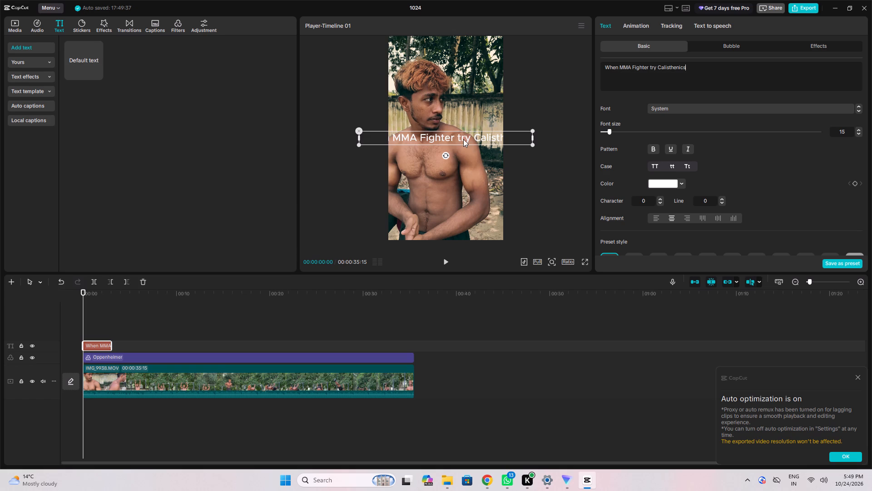
Shrink the caption to fit the video's width and place it over the man's hair at about X -82, Y 1326.
{"action": "left_click_drag", "start_coordinate": [463, 139], "coordinate": [446, 123]}
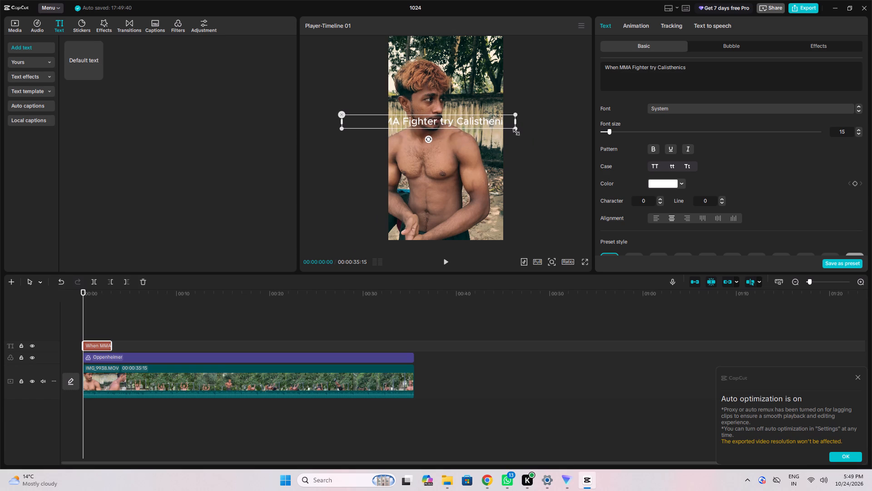
{"action": "left_click_drag", "start_coordinate": [514, 131], "coordinate": [451, 125]}
{"action": "left_click_drag", "start_coordinate": [446, 119], "coordinate": [461, 75]}
{"action": "left_click_drag", "start_coordinate": [468, 74], "coordinate": [468, 65]}
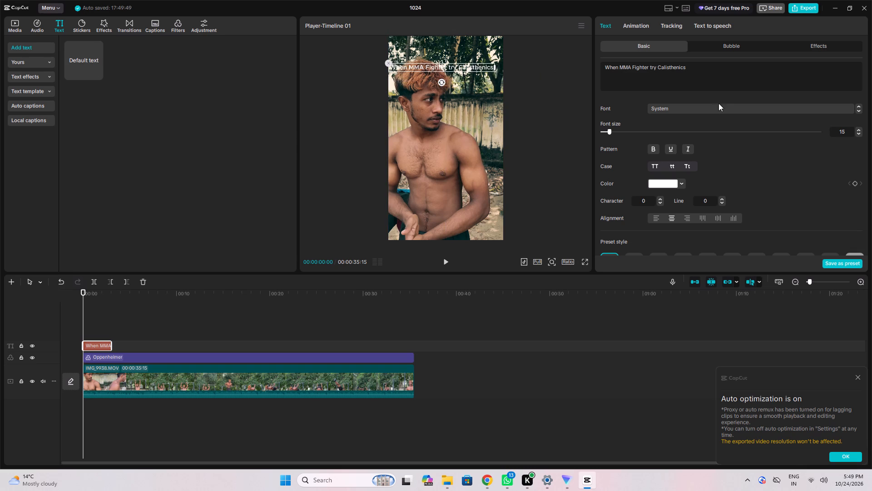
Try preset text styles on the caption and settle on yellow lettering with a black outline.
{"action": "scroll", "coordinate": [716, 150], "scroll_direction": "down", "scroll_amount": 1}
{"action": "left_click", "coordinate": [634, 222]}
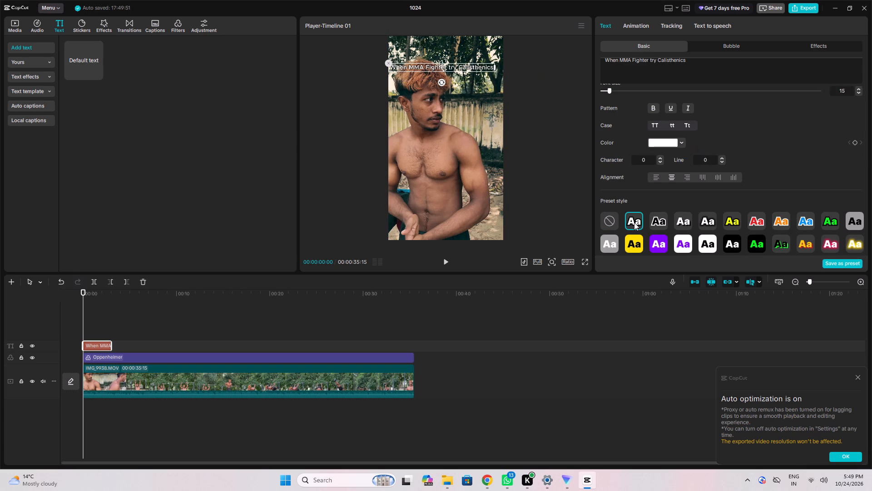
{"action": "left_click", "coordinate": [638, 249]}
{"action": "left_click", "coordinate": [631, 234]}
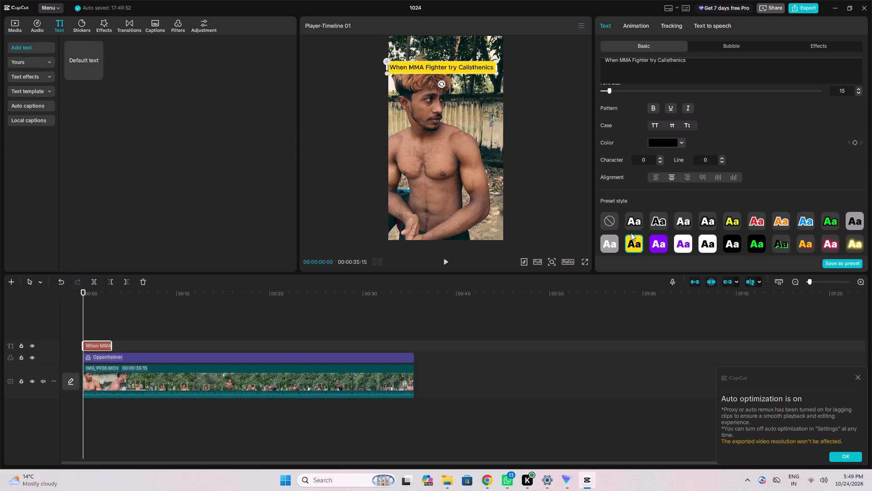
{"action": "left_click", "coordinate": [631, 226]}
{"action": "left_click", "coordinate": [737, 221]}
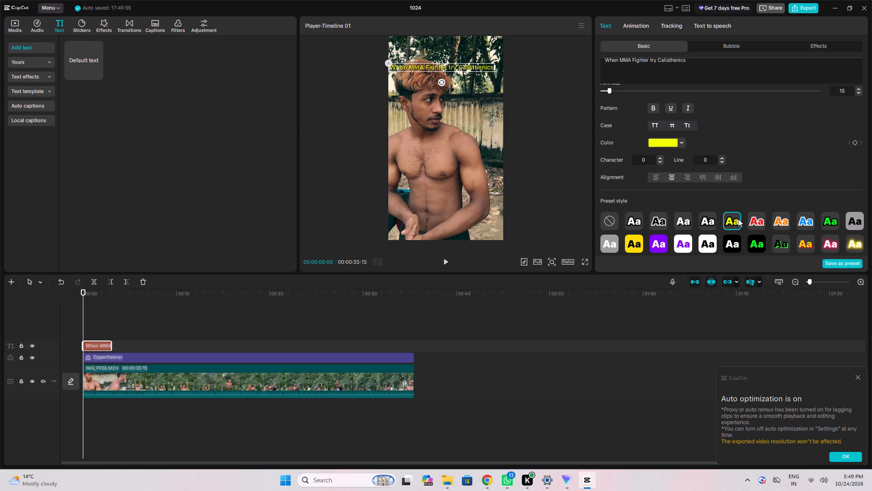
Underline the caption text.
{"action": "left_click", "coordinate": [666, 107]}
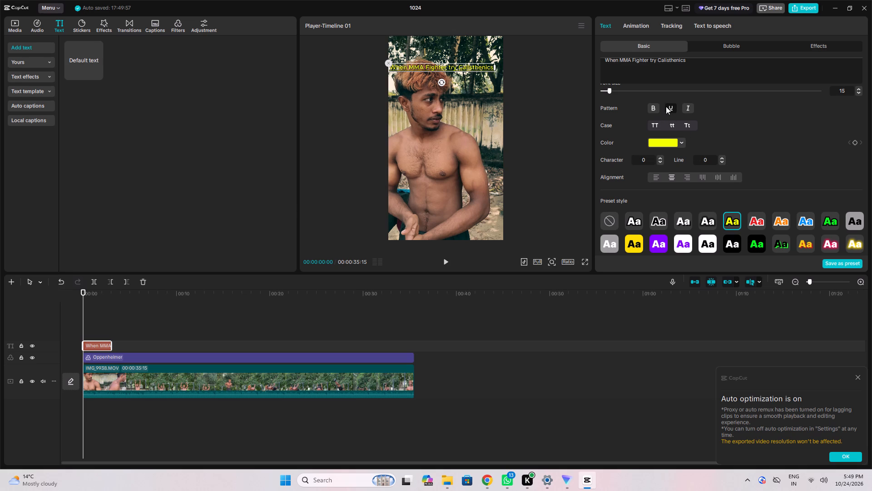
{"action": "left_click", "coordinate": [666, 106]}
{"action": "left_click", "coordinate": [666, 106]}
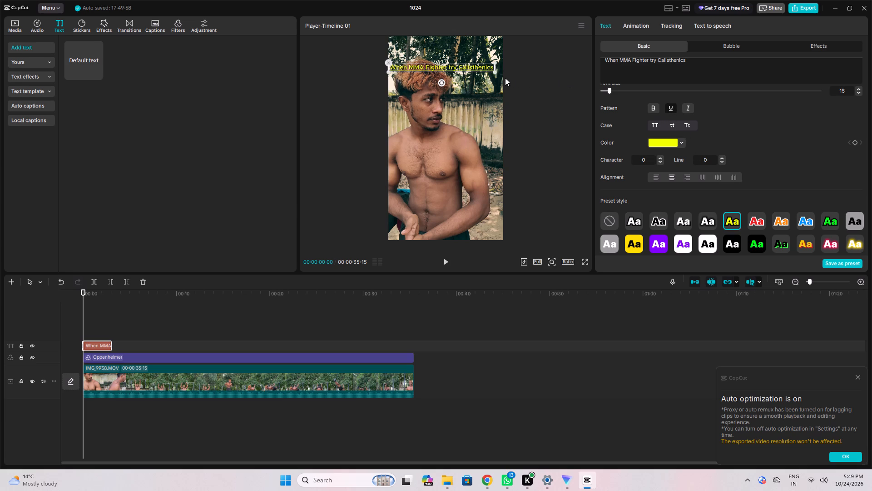
Scale the caption down to about 57% so it sits inside the frame edges.
{"action": "left_click_drag", "start_coordinate": [494, 74], "coordinate": [493, 85]}
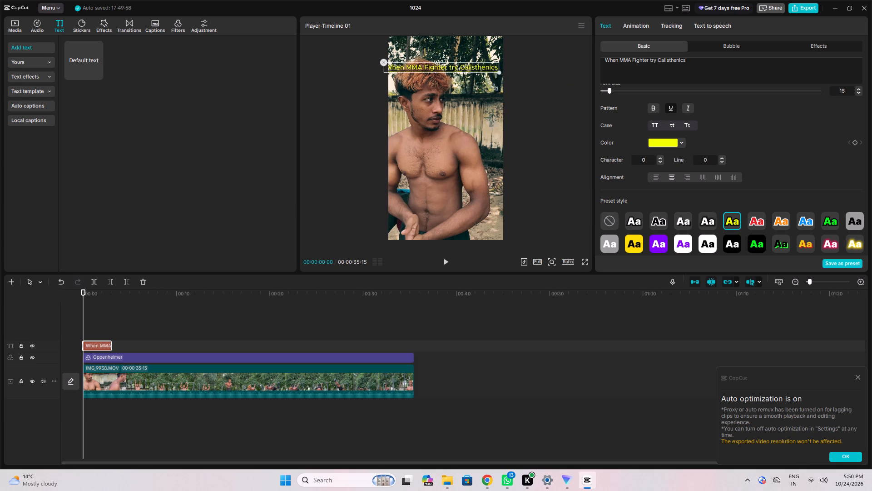
{"action": "left_click_drag", "start_coordinate": [493, 85], "coordinate": [477, 84]}
Set the caption's pattern to bold and italic, without underline.
{"action": "left_click", "coordinate": [648, 108]}
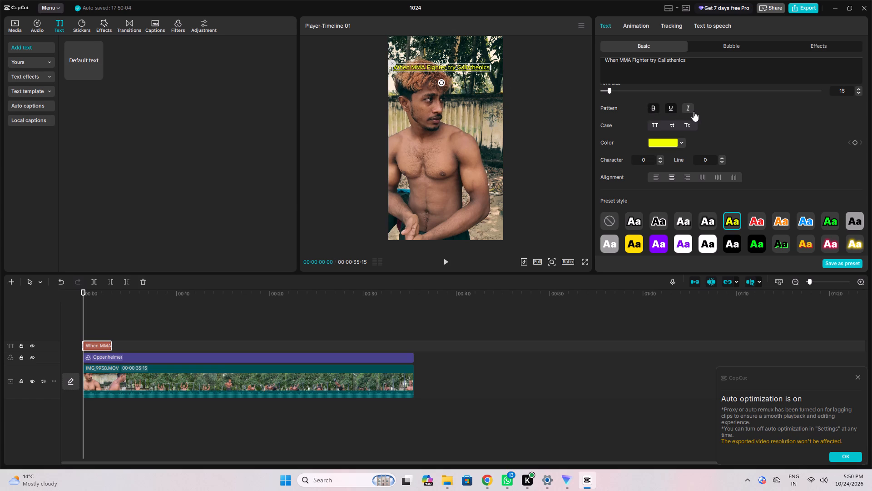
{"action": "left_click", "coordinate": [694, 111]}
{"action": "left_click", "coordinate": [672, 108]}
{"action": "left_click", "coordinate": [653, 107]}
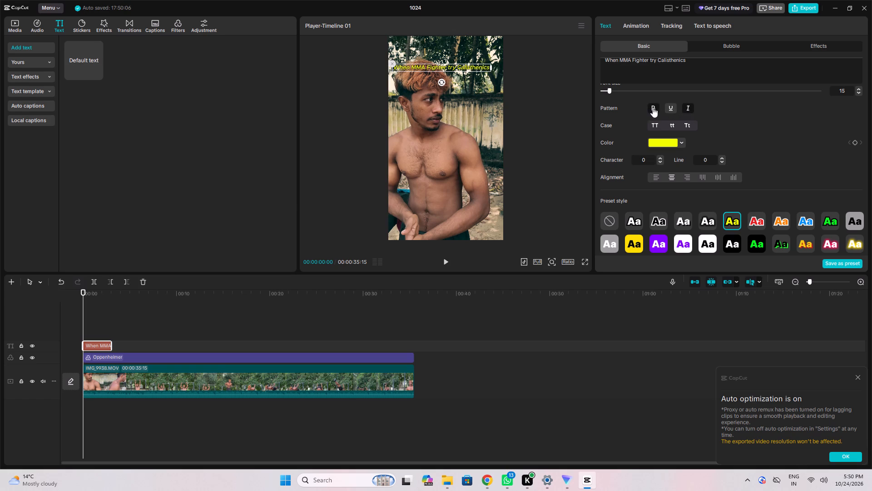
{"action": "left_click", "coordinate": [684, 110]}
{"action": "left_click", "coordinate": [684, 110]}
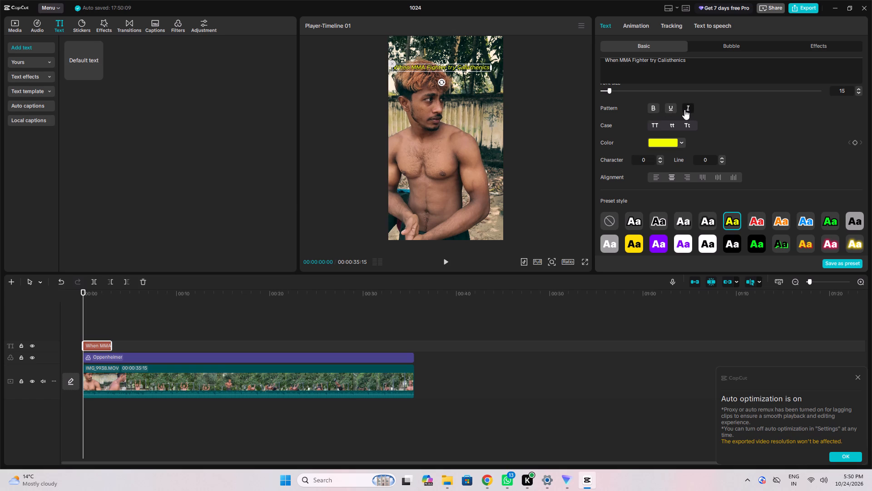
{"action": "left_click", "coordinate": [684, 110]}
{"action": "left_click", "coordinate": [689, 106]}
{"action": "left_click", "coordinate": [657, 108]}
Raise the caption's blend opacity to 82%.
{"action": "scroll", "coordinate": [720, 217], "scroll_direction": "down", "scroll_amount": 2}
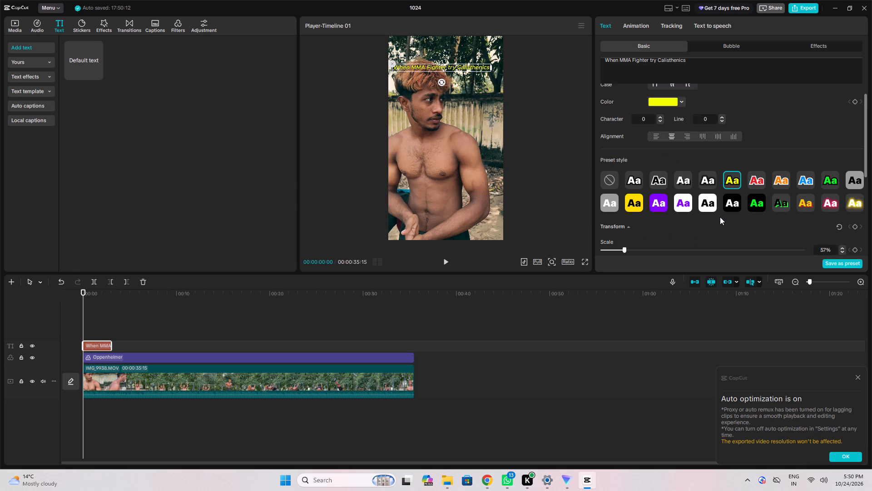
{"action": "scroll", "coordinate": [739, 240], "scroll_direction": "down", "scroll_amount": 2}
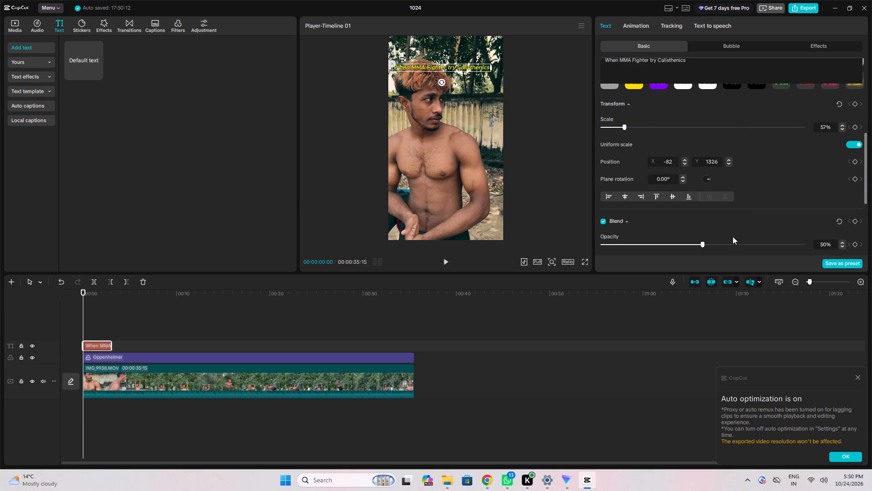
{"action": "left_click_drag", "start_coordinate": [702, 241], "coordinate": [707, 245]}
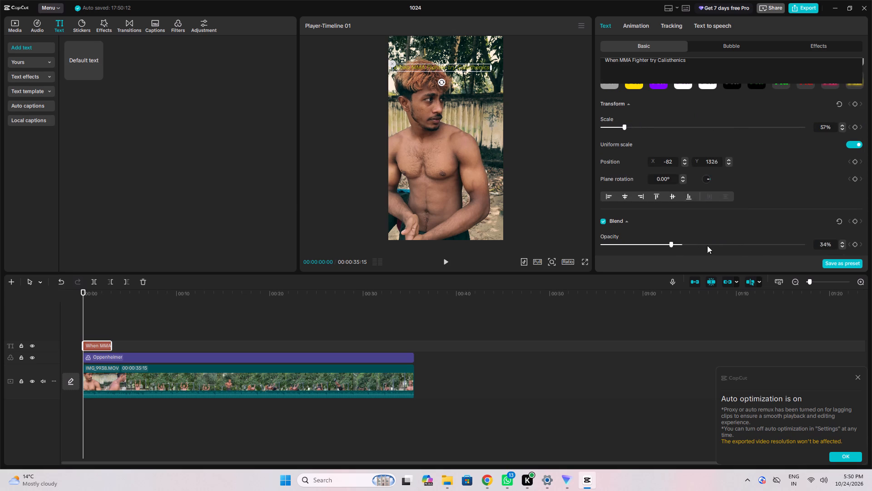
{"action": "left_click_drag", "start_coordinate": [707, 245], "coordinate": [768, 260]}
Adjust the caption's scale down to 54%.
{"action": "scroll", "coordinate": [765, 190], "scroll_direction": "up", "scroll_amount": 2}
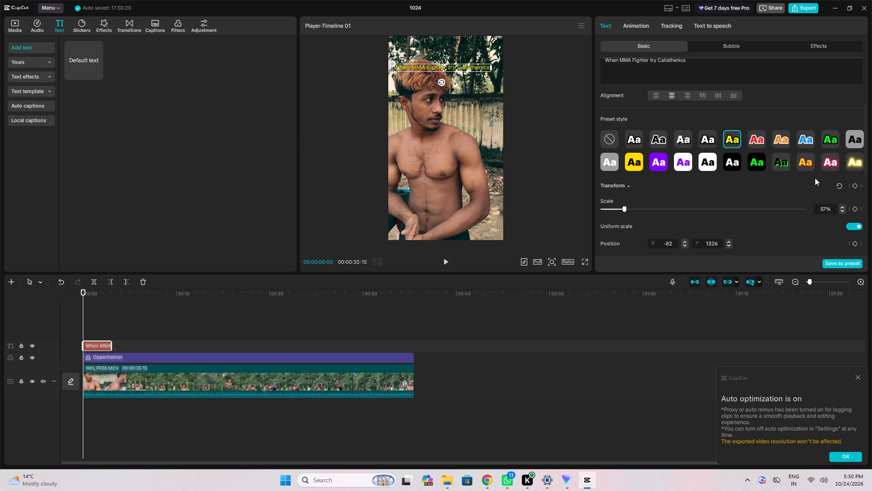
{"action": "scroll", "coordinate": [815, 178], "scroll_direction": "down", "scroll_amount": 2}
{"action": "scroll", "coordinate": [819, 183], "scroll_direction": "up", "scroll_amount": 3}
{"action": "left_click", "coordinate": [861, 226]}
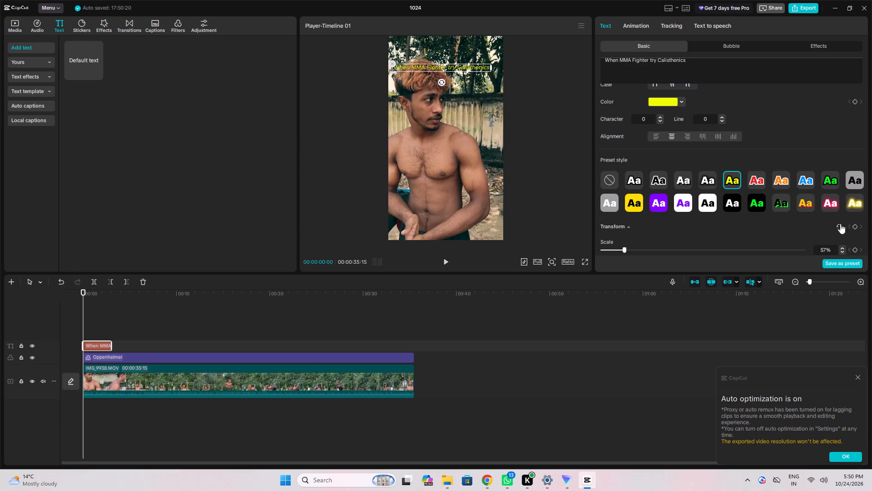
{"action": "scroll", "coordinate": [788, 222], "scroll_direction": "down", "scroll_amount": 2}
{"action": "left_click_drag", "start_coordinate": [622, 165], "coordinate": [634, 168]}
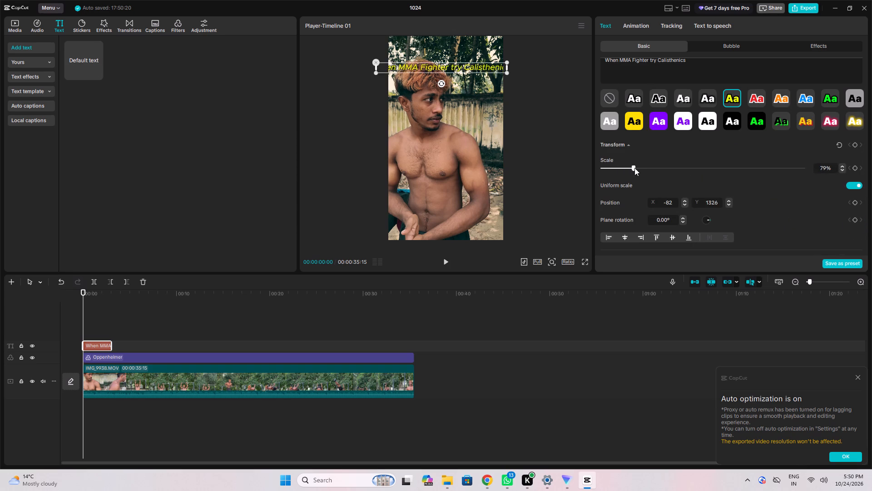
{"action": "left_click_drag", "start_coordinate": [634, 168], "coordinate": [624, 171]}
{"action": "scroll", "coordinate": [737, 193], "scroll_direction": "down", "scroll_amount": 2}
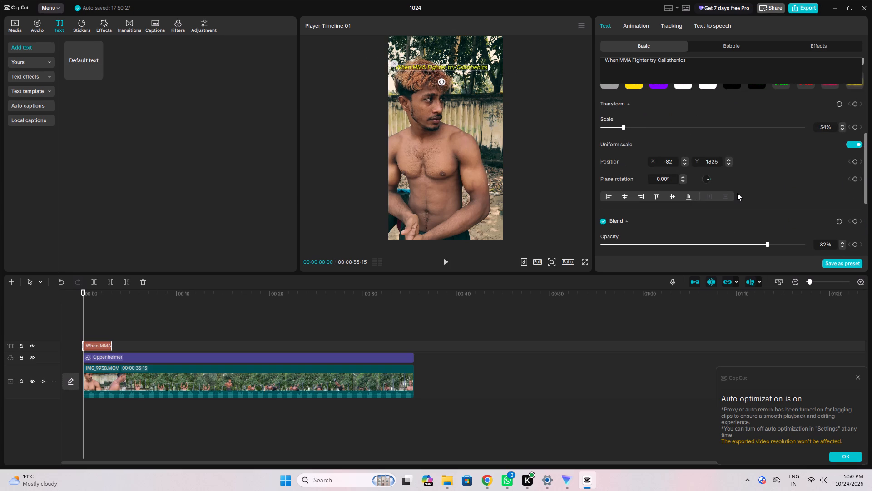
Browse the bubble styles available for the caption and dismiss the auto optimization notice.
{"action": "scroll", "coordinate": [737, 193], "scroll_direction": "up", "scroll_amount": 4}
{"action": "left_click", "coordinate": [727, 51]}
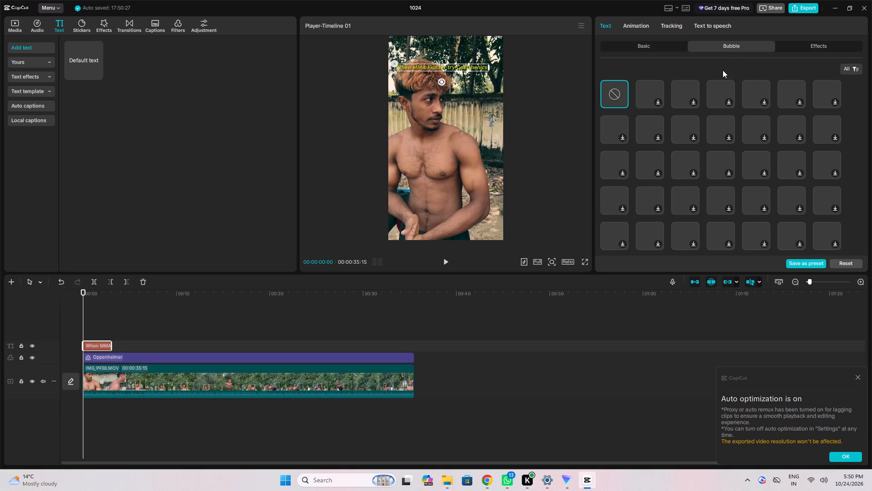
{"action": "scroll", "coordinate": [778, 194], "scroll_direction": "down", "scroll_amount": 1}
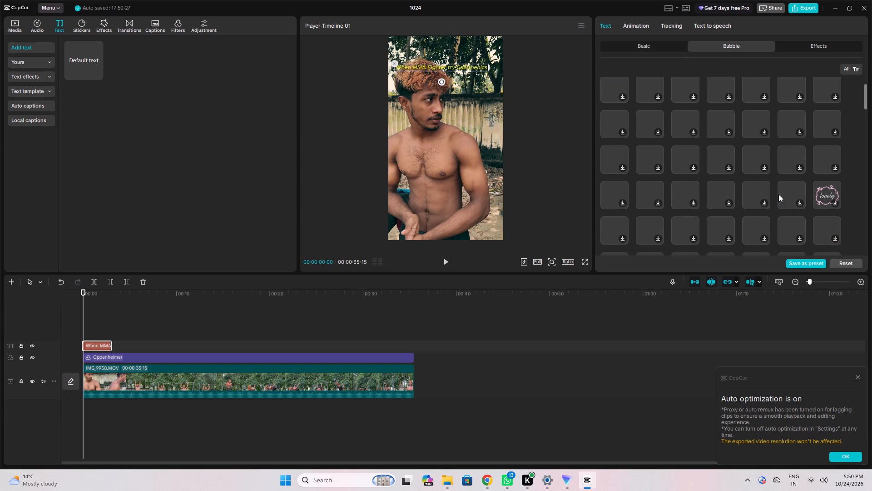
{"action": "scroll", "coordinate": [778, 194], "scroll_direction": "up", "scroll_amount": 3}
{"action": "left_click", "coordinate": [815, 50]}
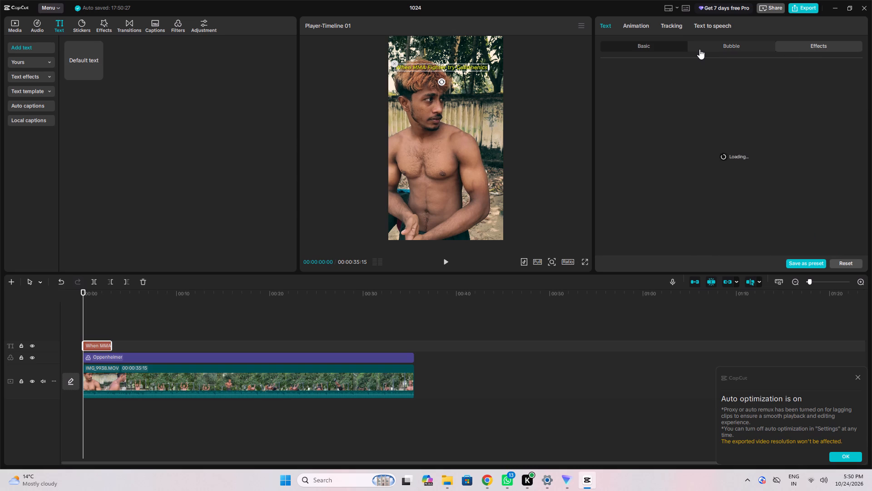
{"action": "left_click", "coordinate": [713, 48]}
{"action": "scroll", "coordinate": [762, 221], "scroll_direction": "down", "scroll_amount": 3}
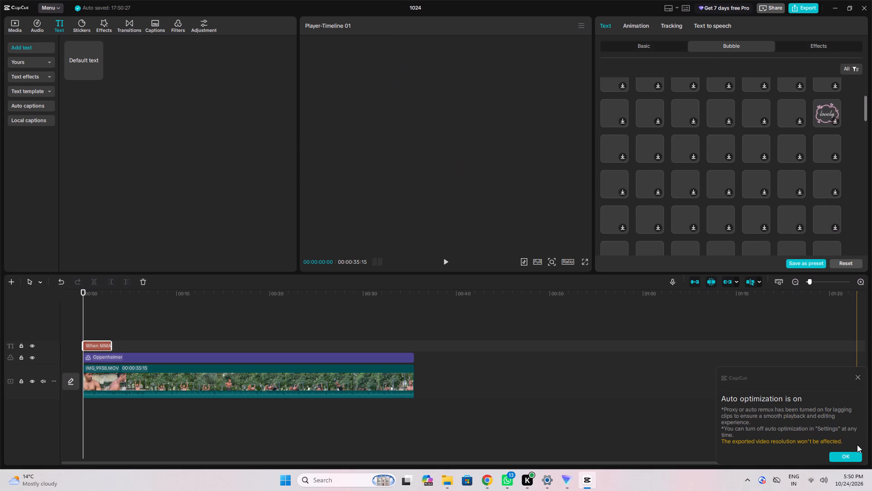
{"action": "left_click", "coordinate": [850, 455]}
{"action": "scroll", "coordinate": [671, 351], "scroll_direction": "up", "scroll_amount": 3}
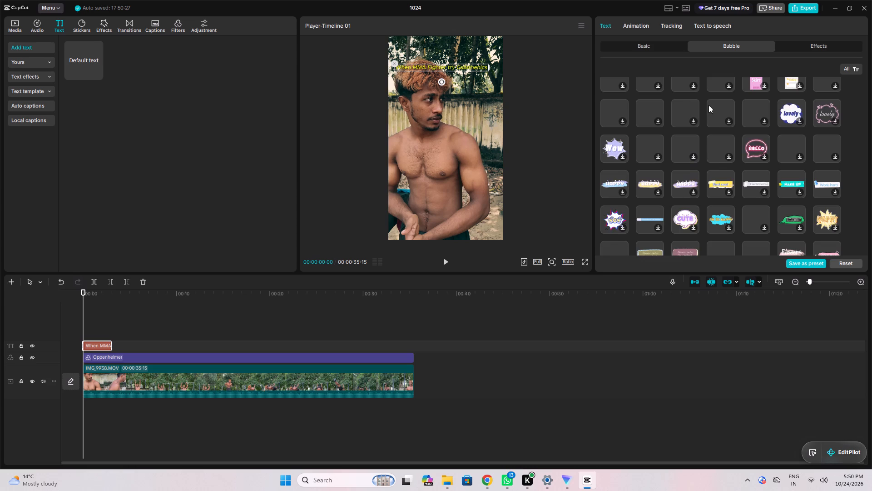
{"action": "scroll", "coordinate": [709, 168], "scroll_direction": "up", "scroll_amount": 3}
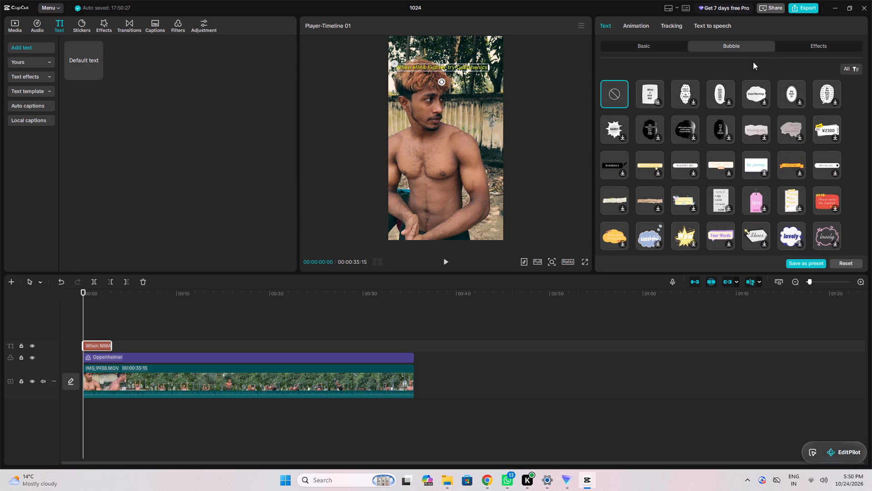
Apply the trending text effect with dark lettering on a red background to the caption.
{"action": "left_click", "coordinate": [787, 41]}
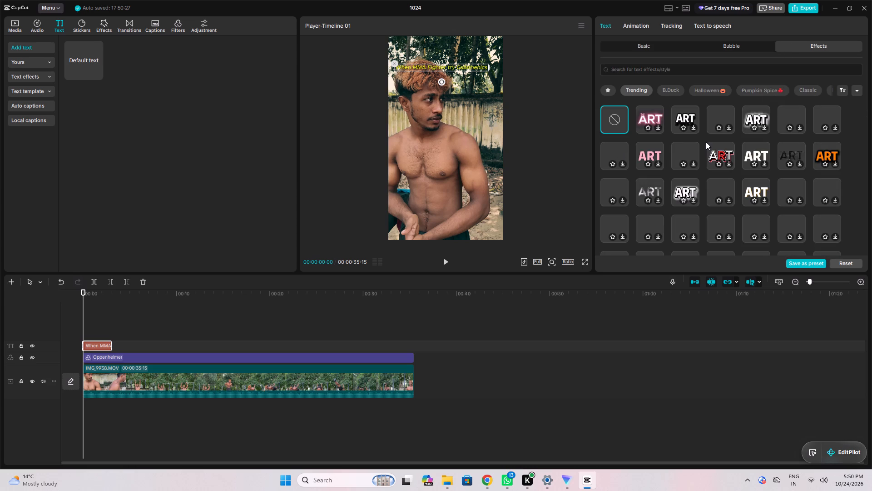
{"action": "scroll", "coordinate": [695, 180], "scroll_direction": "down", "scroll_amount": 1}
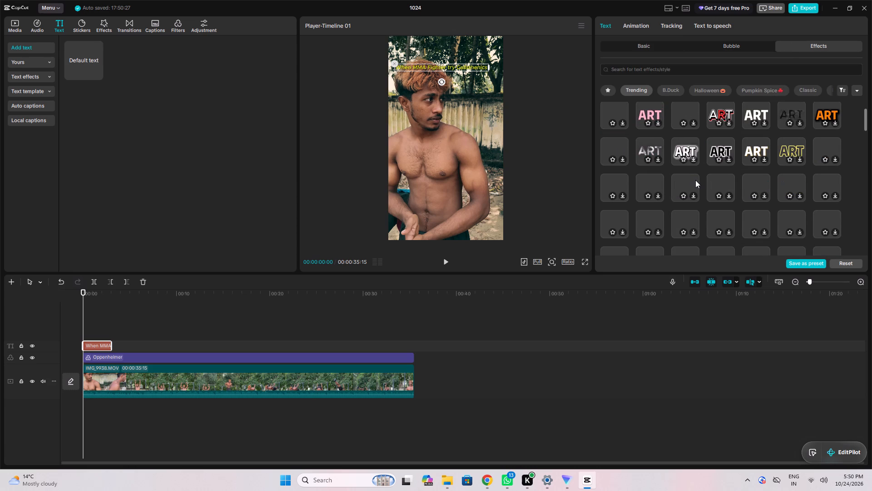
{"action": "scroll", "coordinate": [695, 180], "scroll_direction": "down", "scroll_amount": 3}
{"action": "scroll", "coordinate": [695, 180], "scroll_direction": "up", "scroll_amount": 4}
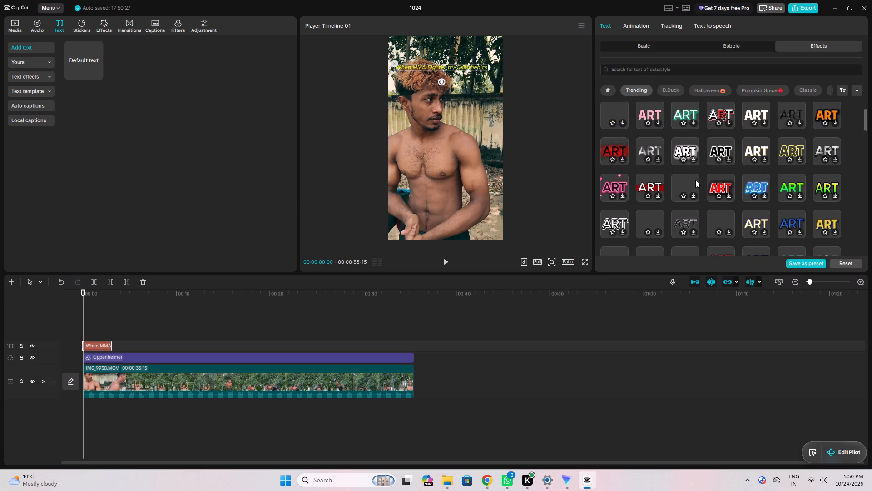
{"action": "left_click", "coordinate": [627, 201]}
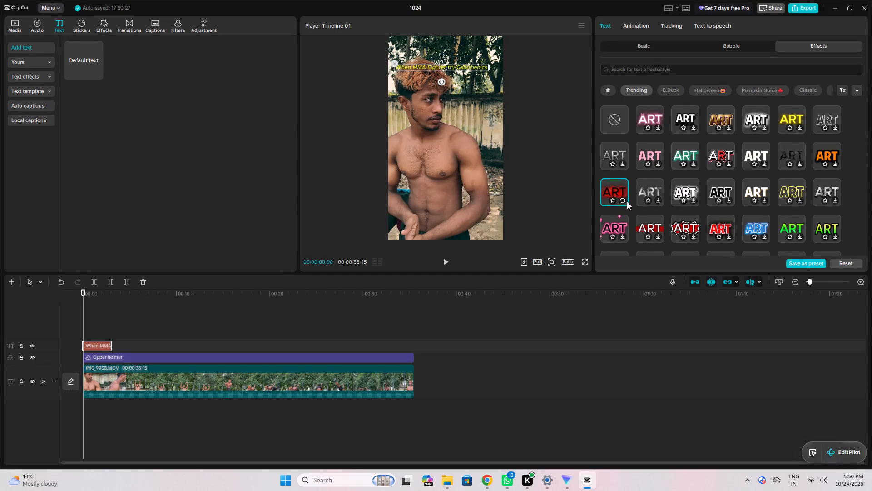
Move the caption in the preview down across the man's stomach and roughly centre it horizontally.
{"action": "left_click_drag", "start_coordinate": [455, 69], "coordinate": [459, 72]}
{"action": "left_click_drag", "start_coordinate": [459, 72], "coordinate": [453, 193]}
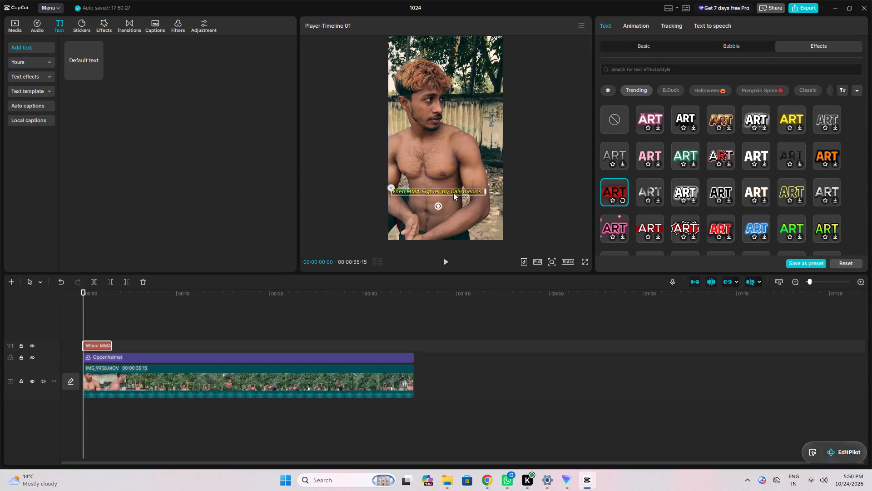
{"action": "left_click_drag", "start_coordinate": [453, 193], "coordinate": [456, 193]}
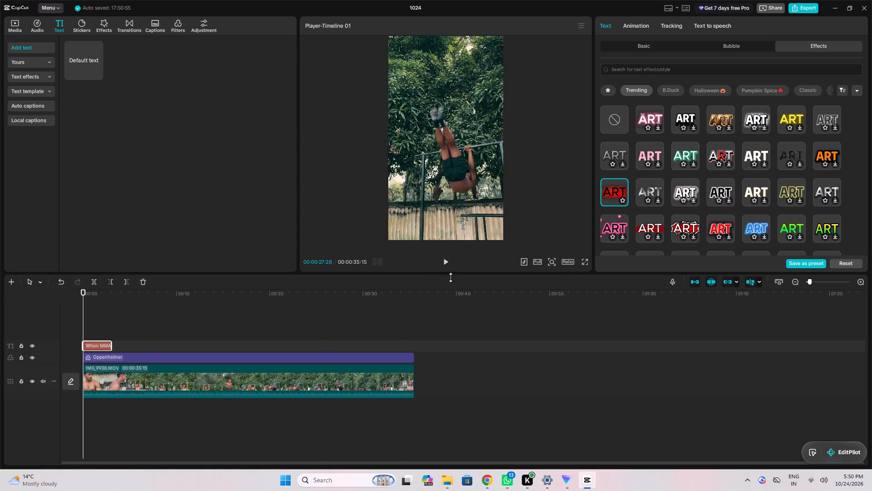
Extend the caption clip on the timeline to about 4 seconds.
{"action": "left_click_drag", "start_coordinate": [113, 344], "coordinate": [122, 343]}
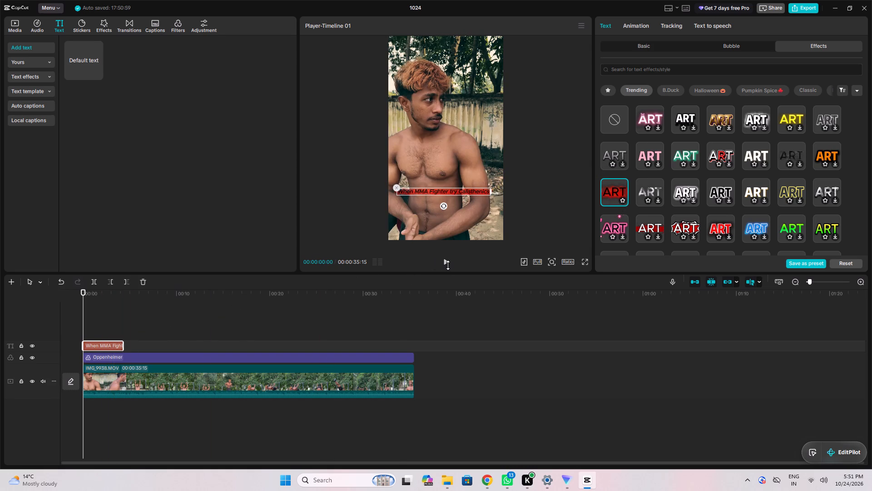
Play the video from the start to preview the styled caption, and deselect the caption.
{"action": "left_click", "coordinate": [447, 264]}
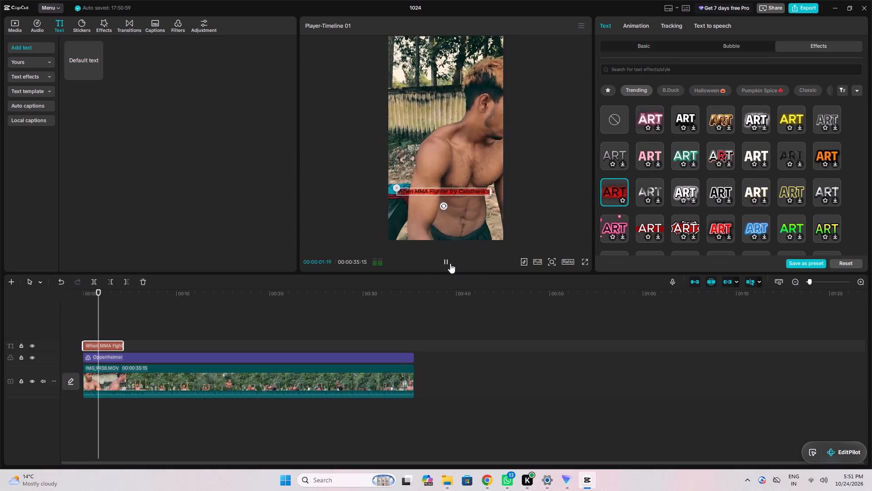
{"action": "left_click", "coordinate": [533, 203]}
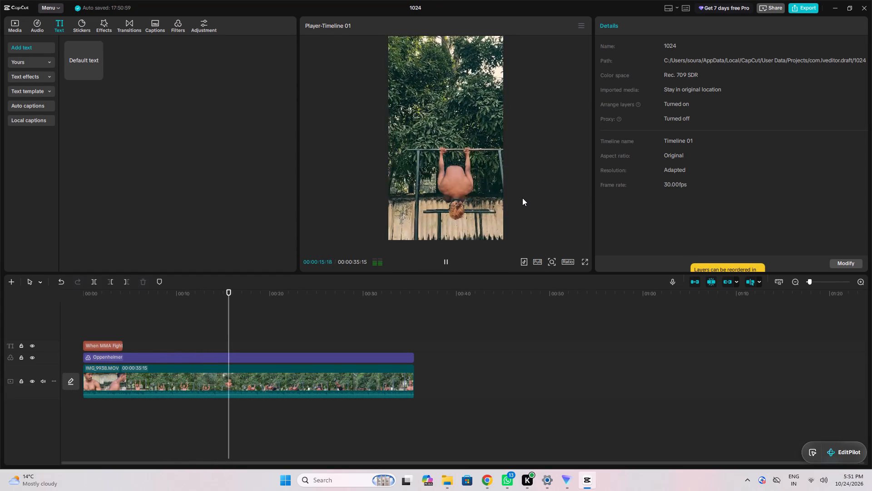
Delete the "When MMA Fighter try Calisthenics" caption clip from the timeline.
{"action": "left_click", "coordinate": [114, 346]}
{"action": "left_click", "coordinate": [144, 279]}
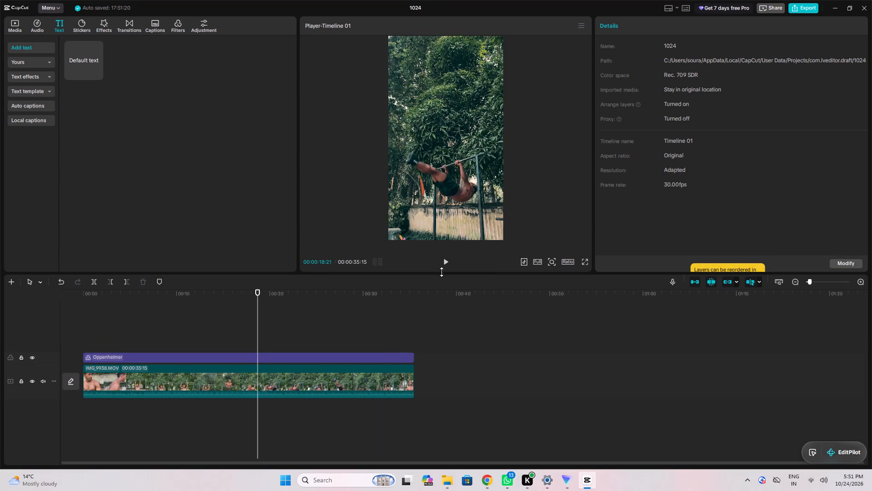
Play on through the video and mute the original audio of the main video track.
{"action": "left_click", "coordinate": [449, 268]}
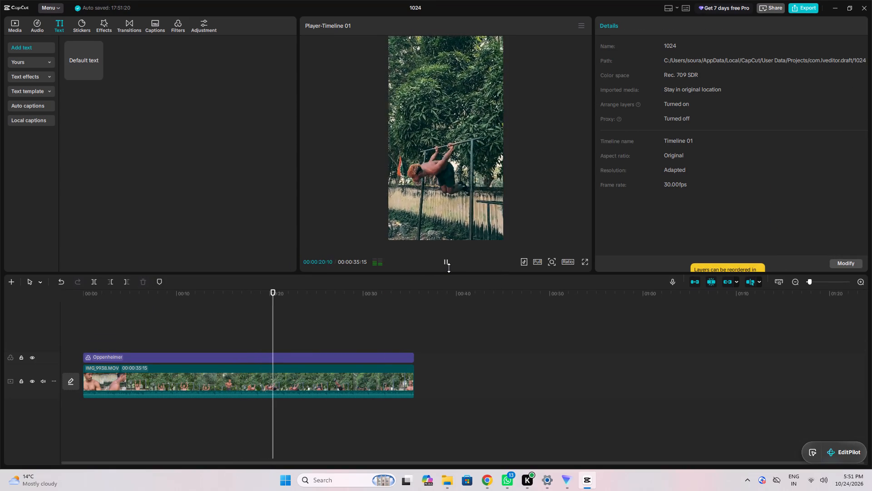
{"action": "left_click", "coordinate": [44, 383]}
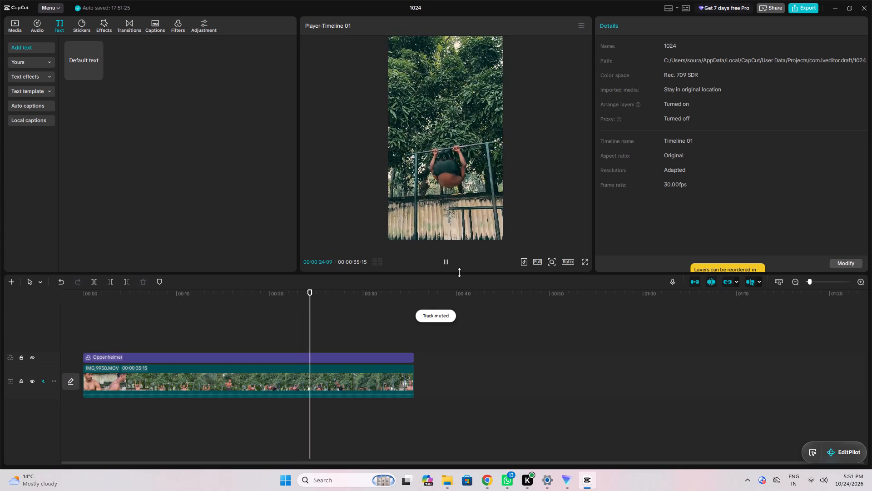
Open the export settings for project 1024 and show the resolution choices.
{"action": "left_click", "coordinate": [807, 9]}
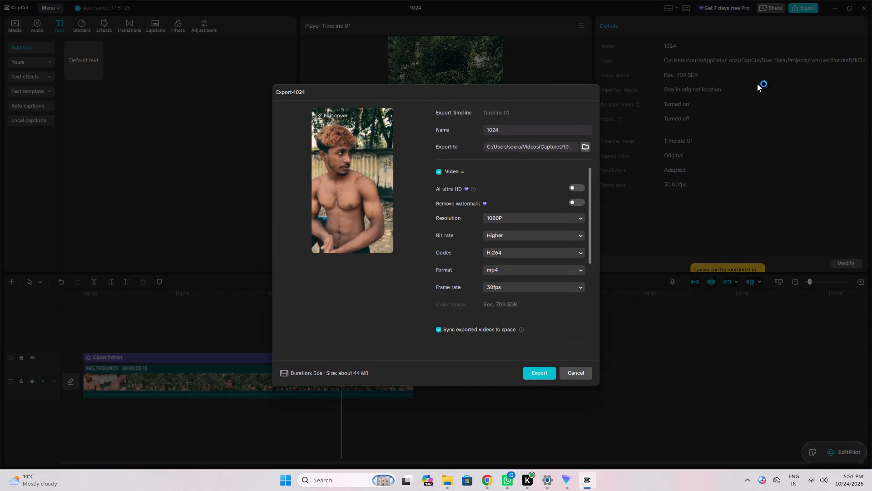
{"action": "left_click", "coordinate": [553, 220]}
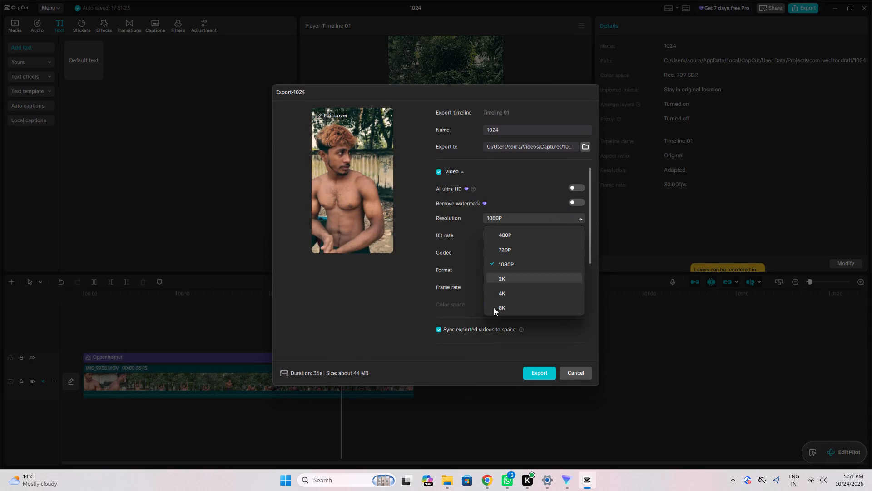
Set the export resolution to 2K and the frame rate to 60fps, and export the video.
{"action": "left_click", "coordinate": [520, 277]}
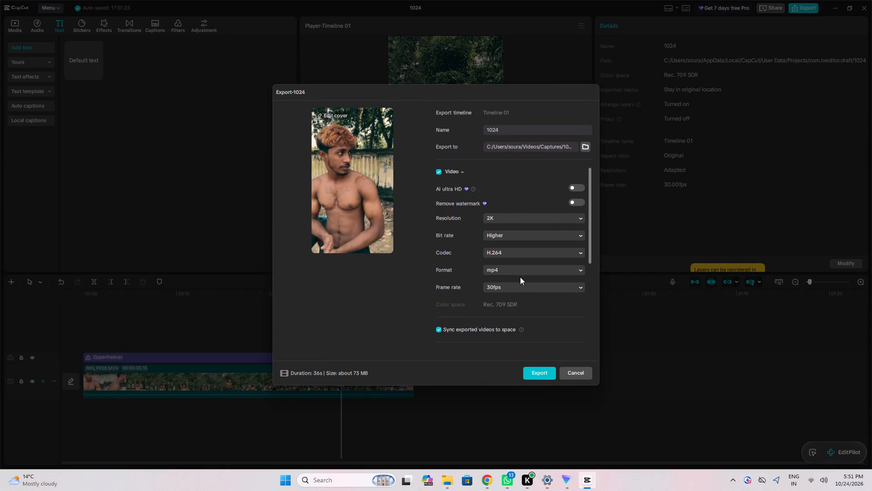
{"action": "left_click", "coordinate": [524, 288]}
{"action": "left_click", "coordinate": [512, 394]}
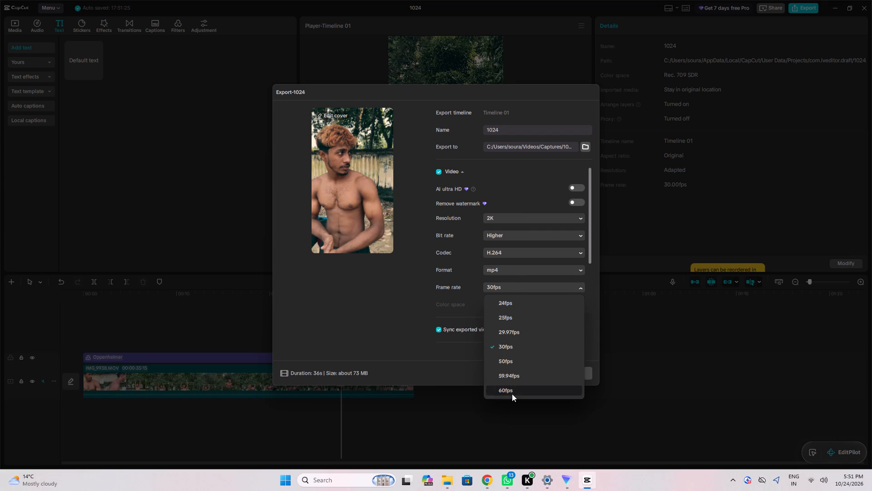
{"action": "left_click", "coordinate": [541, 372]}
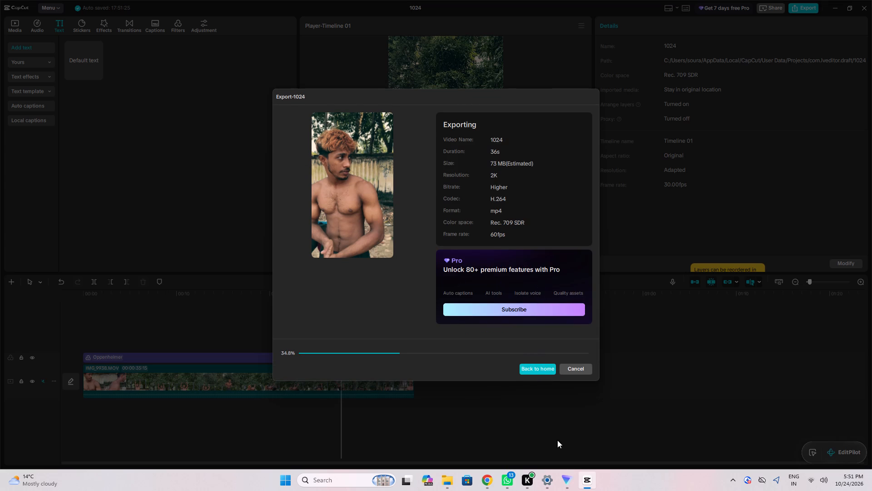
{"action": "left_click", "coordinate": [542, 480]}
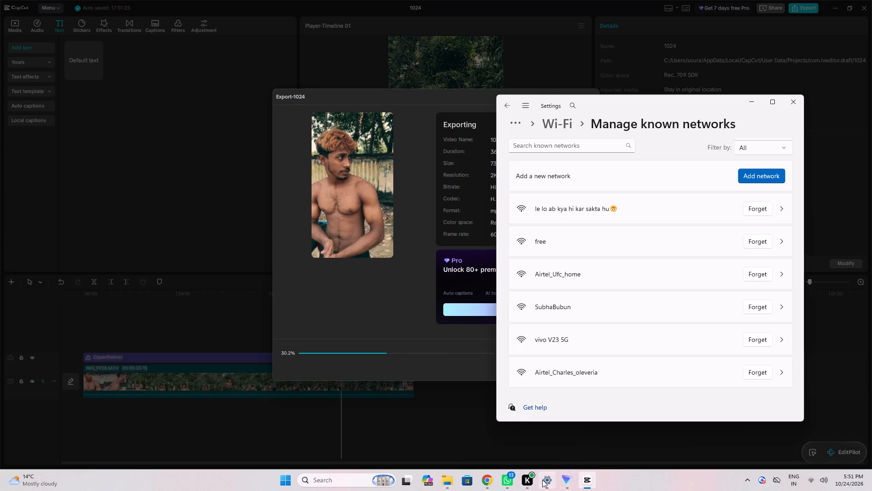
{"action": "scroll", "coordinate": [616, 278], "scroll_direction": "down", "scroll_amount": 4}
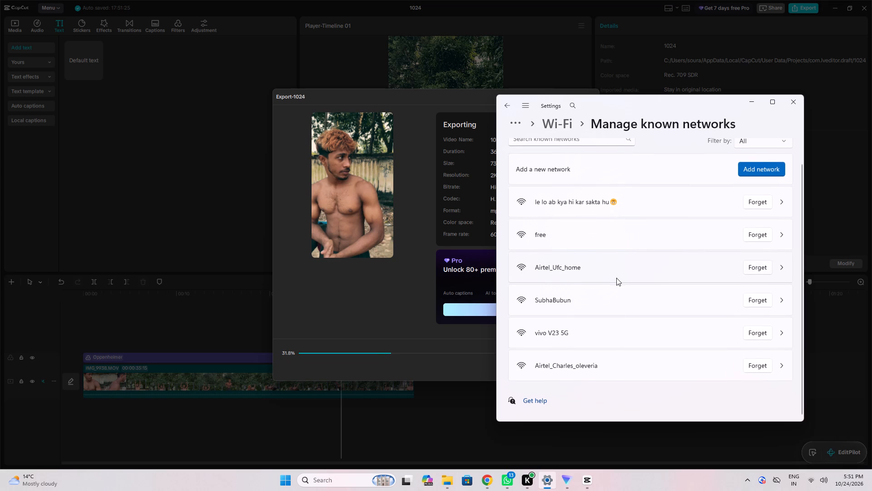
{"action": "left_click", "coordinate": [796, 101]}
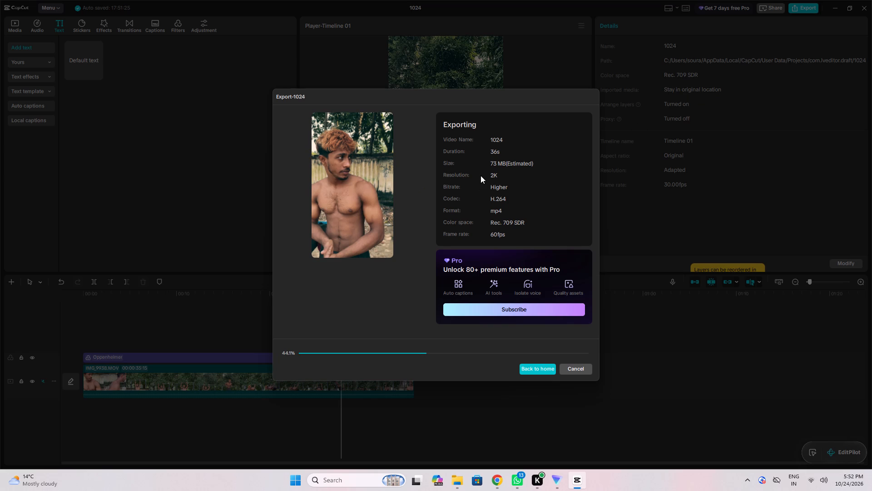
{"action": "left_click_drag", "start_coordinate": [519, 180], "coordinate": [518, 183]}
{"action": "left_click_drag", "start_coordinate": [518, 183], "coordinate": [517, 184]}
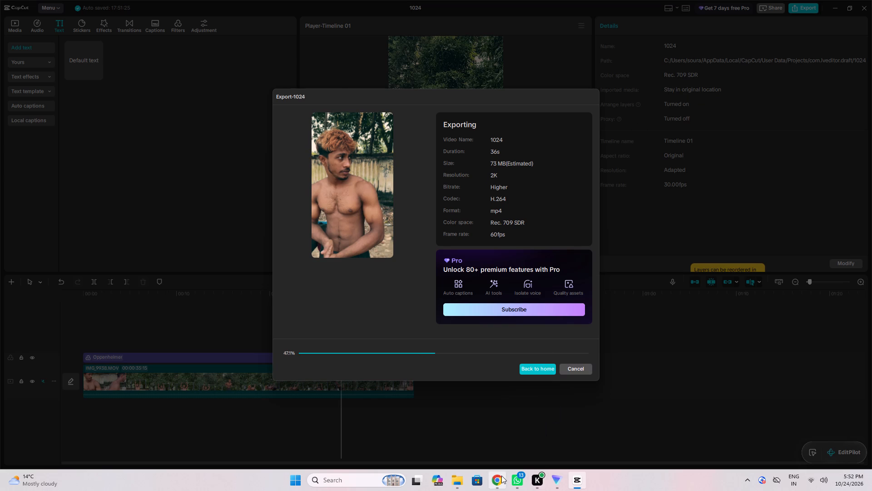
Switch to Chrome, search Google for instagram in a new tab, and open the Instagram website, checking the CapCut export progress meanwhile.
{"action": "left_click", "coordinate": [501, 476]}
{"action": "left_click", "coordinate": [247, 7]}
{"action": "left_click", "coordinate": [240, 7]}
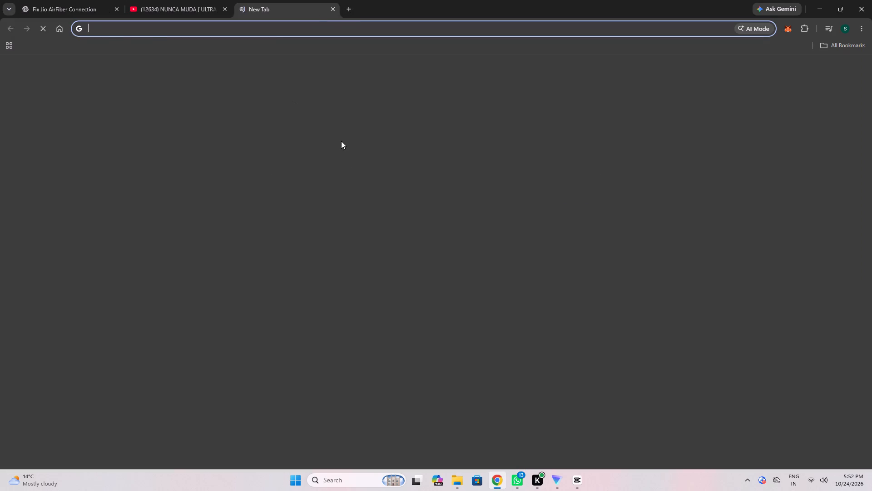
{"action": "left_click", "coordinate": [350, 187]}
{"action": "left_click", "coordinate": [311, 248]}
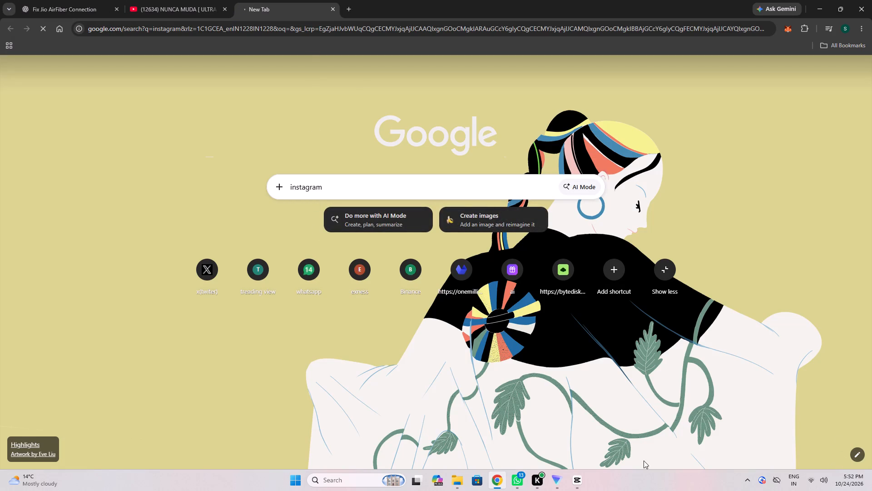
{"action": "left_click", "coordinate": [579, 474]}
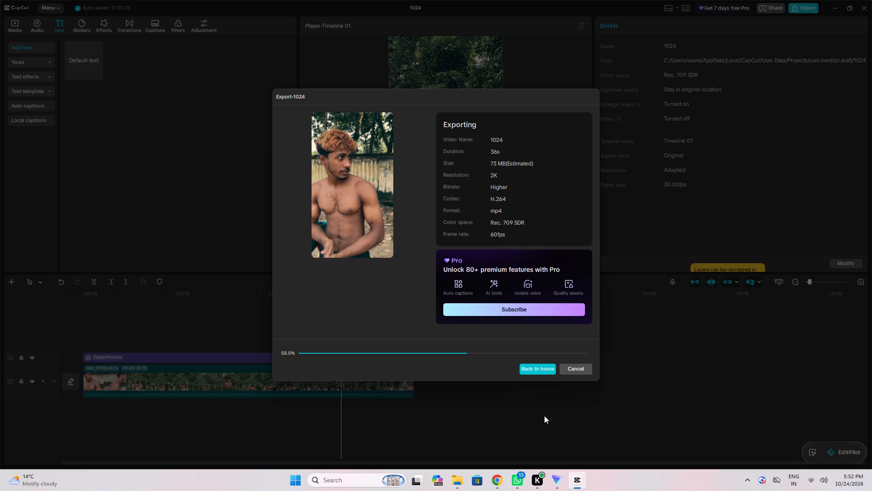
{"action": "left_click", "coordinate": [496, 483]}
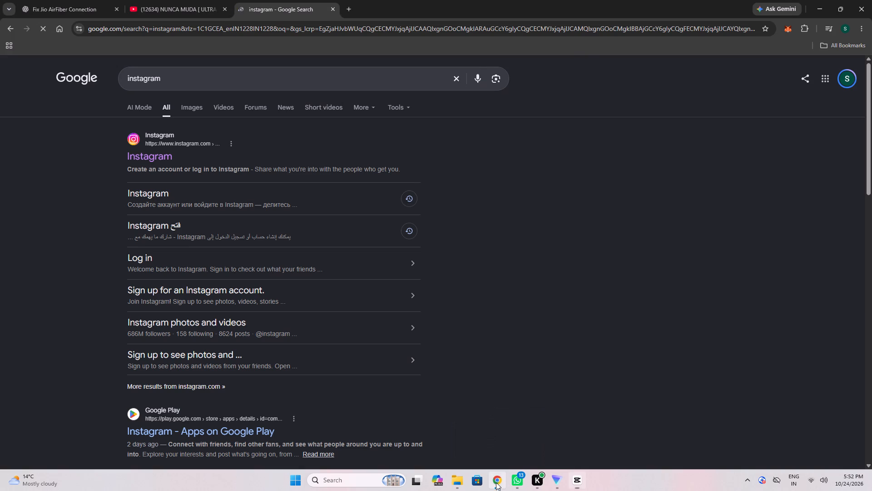
{"action": "left_click", "coordinate": [134, 156]}
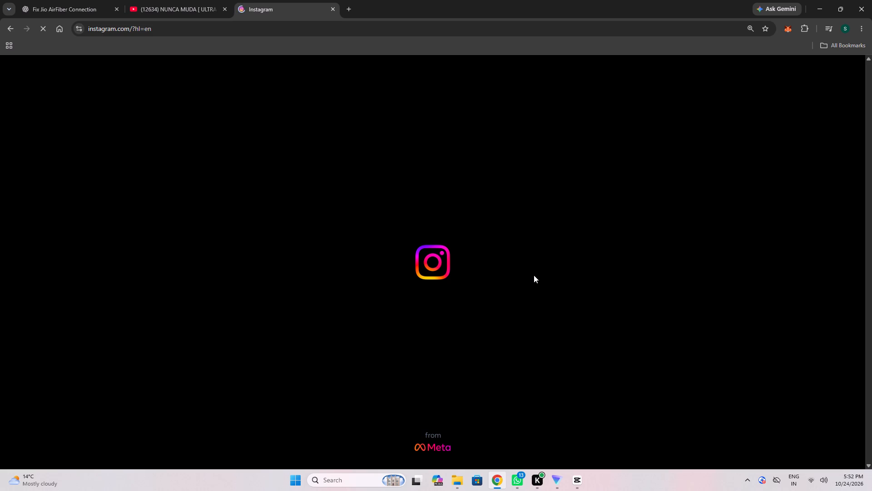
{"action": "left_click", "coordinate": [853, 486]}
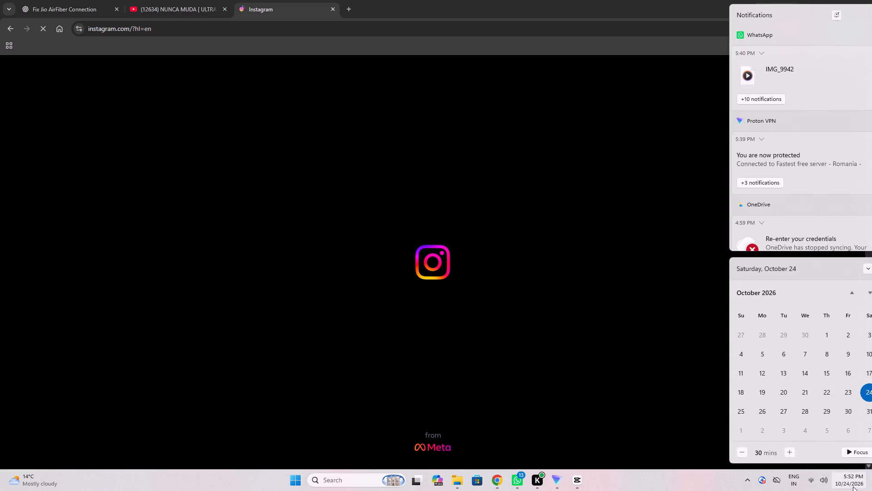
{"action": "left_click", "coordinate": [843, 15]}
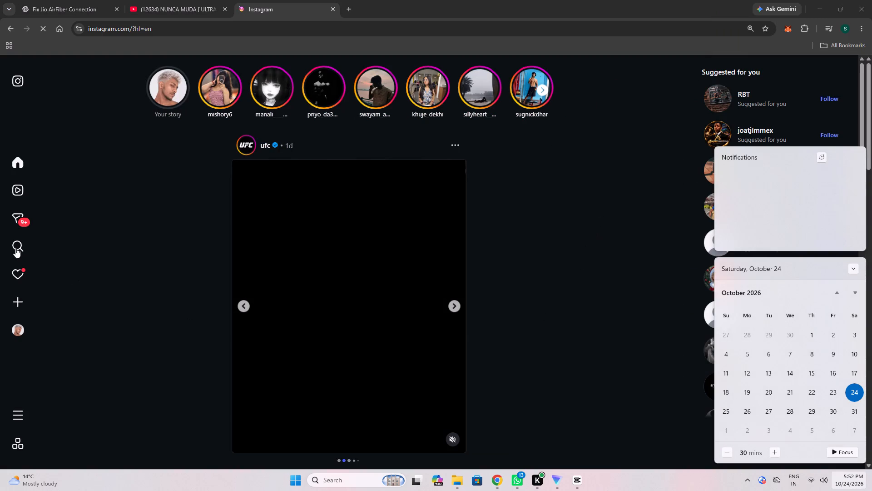
Open the Instagram direct messages inbox.
{"action": "left_click", "coordinate": [23, 222]}
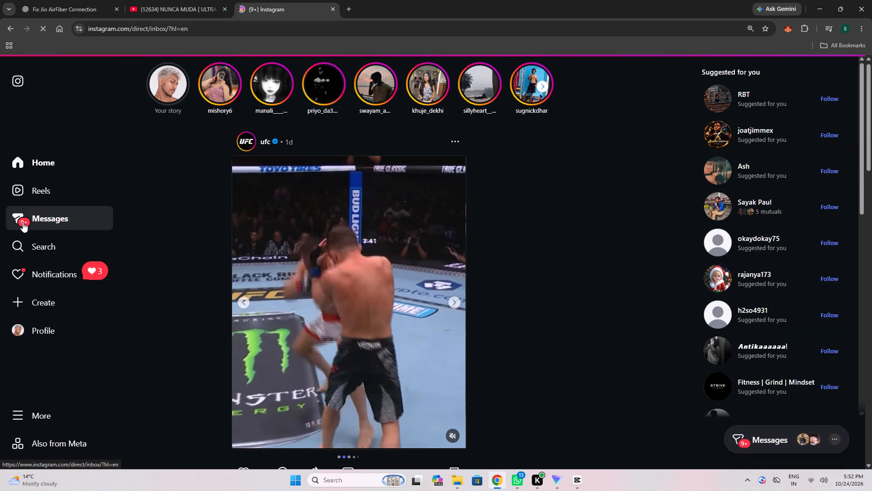
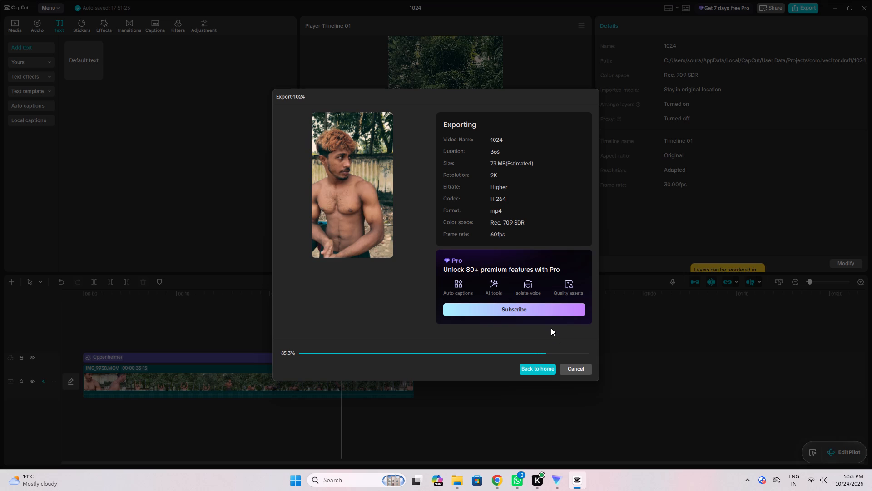
Switch to File Explorer and bring up the recent files in Home while video 1024 exports.
{"action": "left_click", "coordinate": [465, 475]}
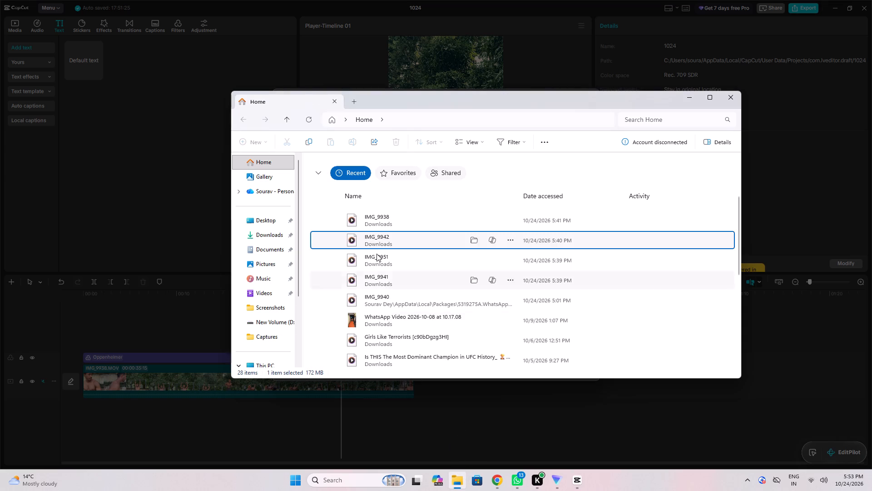
Check the Downloads folder in File Explorer for the exported video, and close the finished export window in CapCut.
{"action": "left_click", "coordinate": [670, 186]}
{"action": "left_click", "coordinate": [275, 235]}
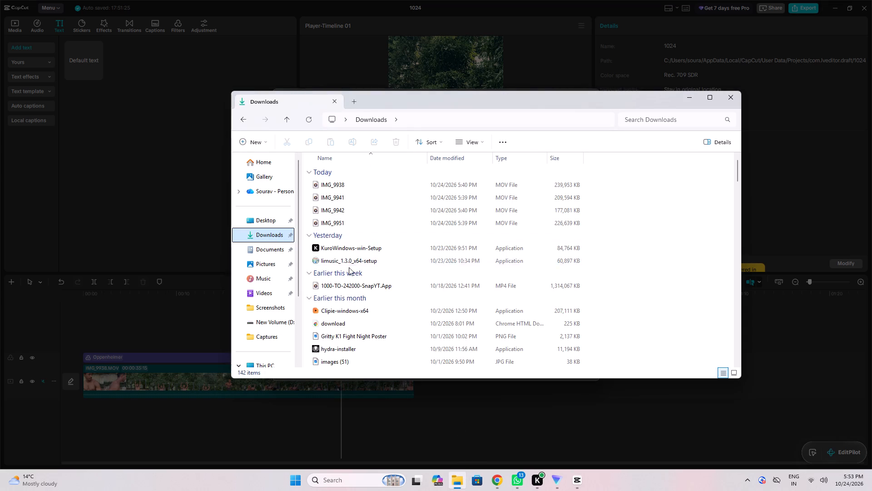
{"action": "scroll", "coordinate": [348, 267], "scroll_direction": "down", "scroll_amount": 1}
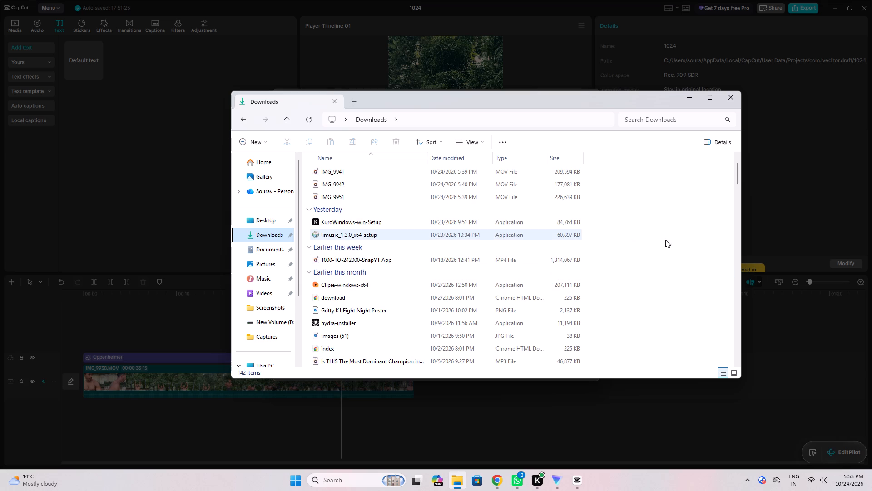
{"action": "scroll", "coordinate": [640, 261], "scroll_direction": "up", "scroll_amount": 2}
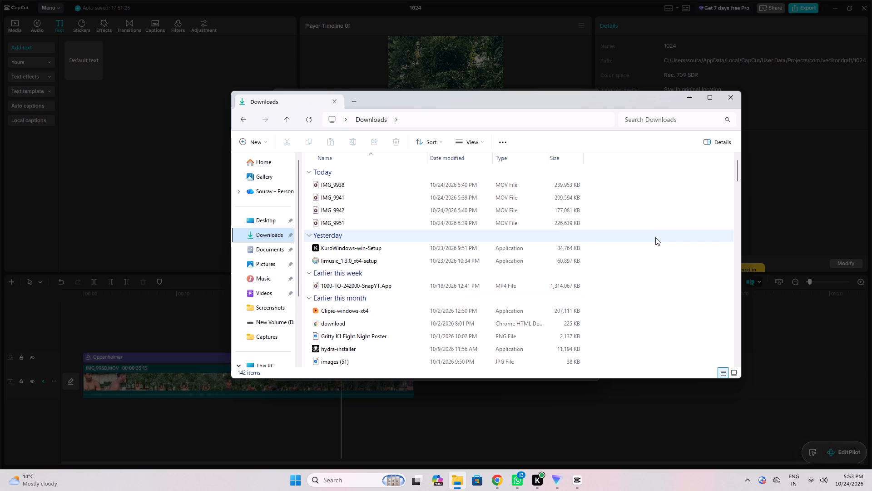
{"action": "left_click", "coordinate": [683, 96]}
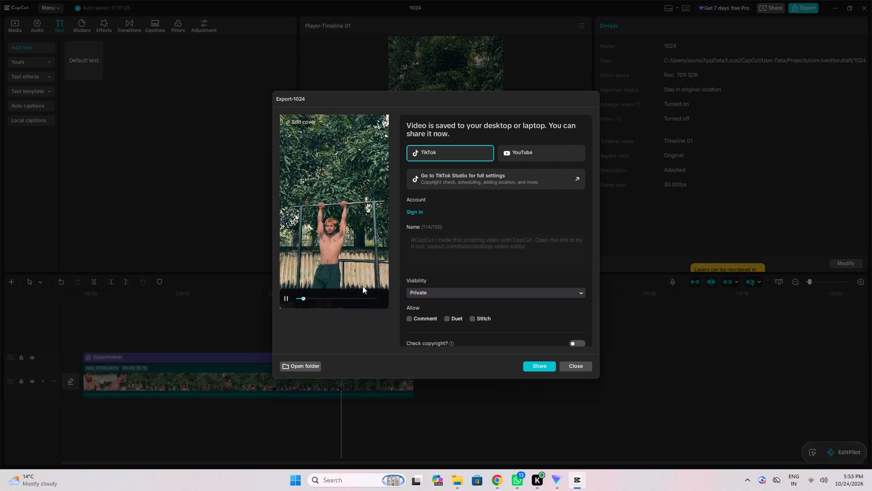
{"action": "left_click", "coordinate": [579, 368]}
Look for the export in File Explorer's personal OneDrive, Gallery and recent files, and open IMG_9938 to check it before closing the player.
{"action": "left_click", "coordinate": [492, 483]}
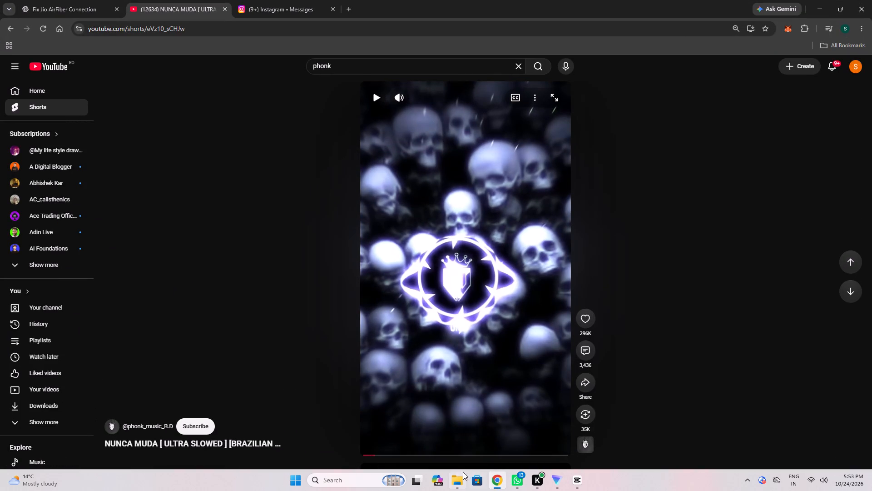
{"action": "left_click", "coordinate": [463, 472]}
{"action": "scroll", "coordinate": [330, 229], "scroll_direction": "up", "scroll_amount": 4}
{"action": "left_click", "coordinate": [270, 195]}
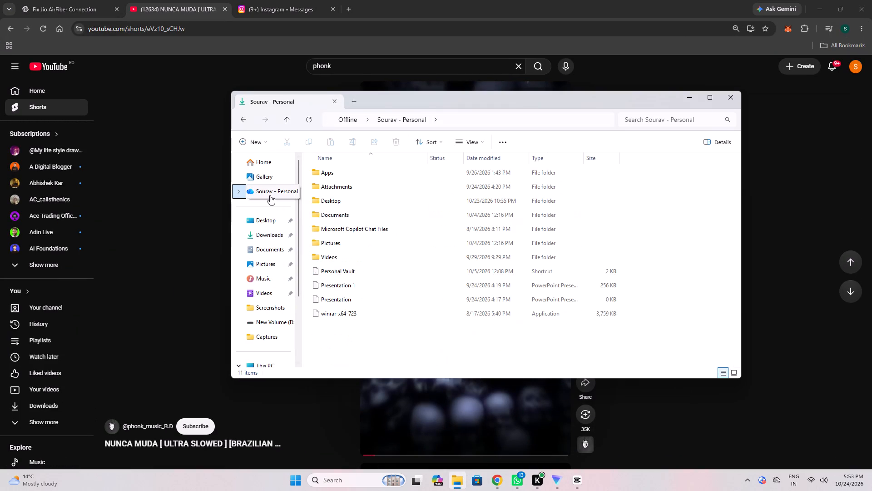
{"action": "left_click", "coordinate": [268, 180]}
{"action": "left_click", "coordinate": [268, 164]}
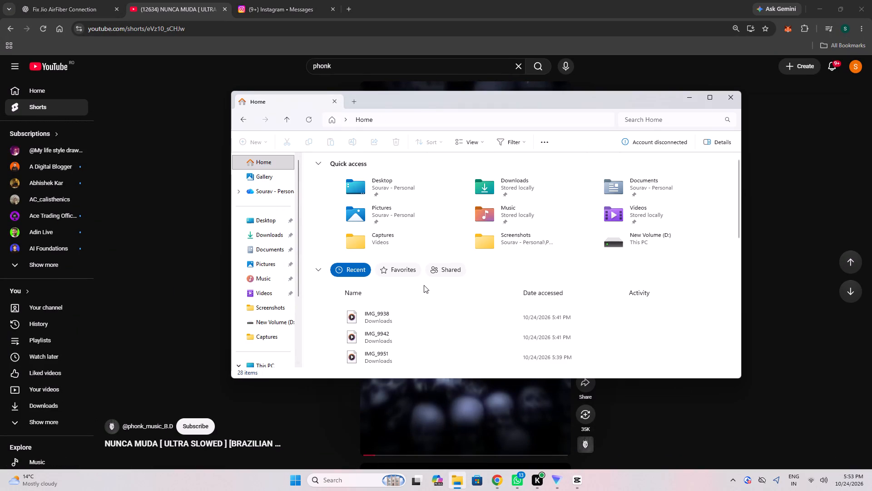
{"action": "double_click", "coordinate": [405, 320]}
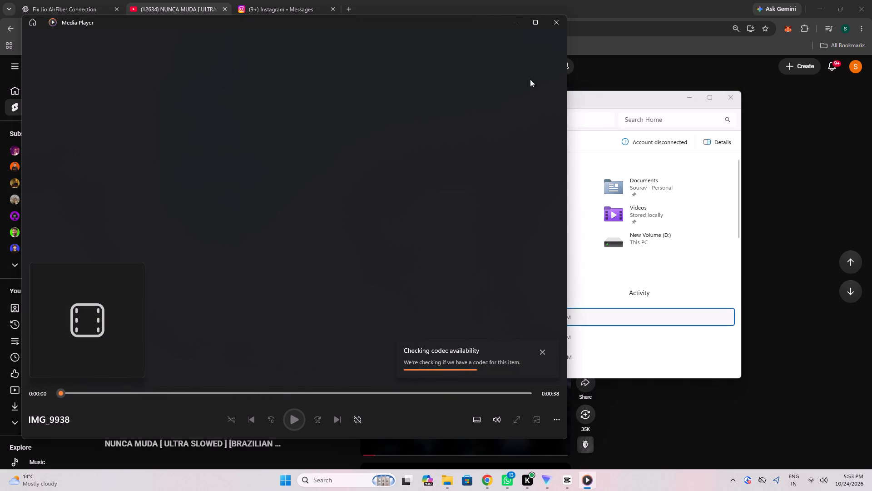
{"action": "left_click", "coordinate": [555, 25]}
Reopen the export settings for project 1024 in CapCut and set the export location to the Downloads folder.
{"action": "left_click", "coordinate": [580, 484]}
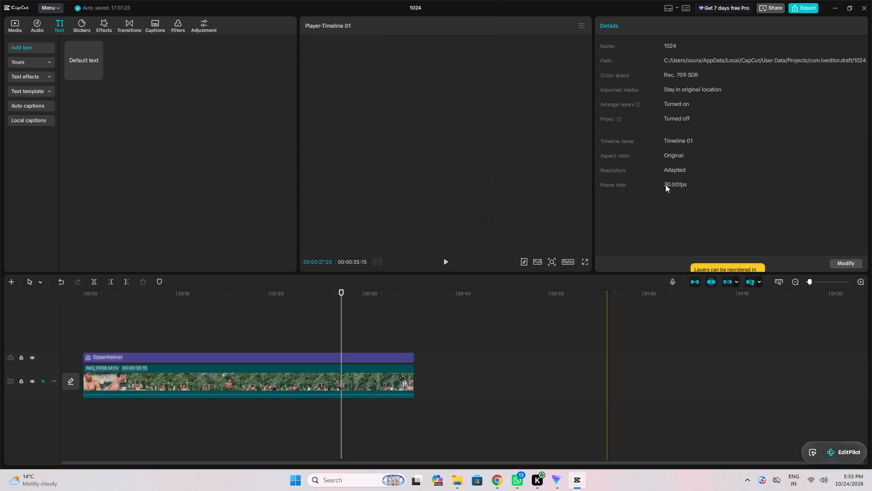
{"action": "left_click", "coordinate": [805, 3]}
{"action": "left_click", "coordinate": [803, 10]}
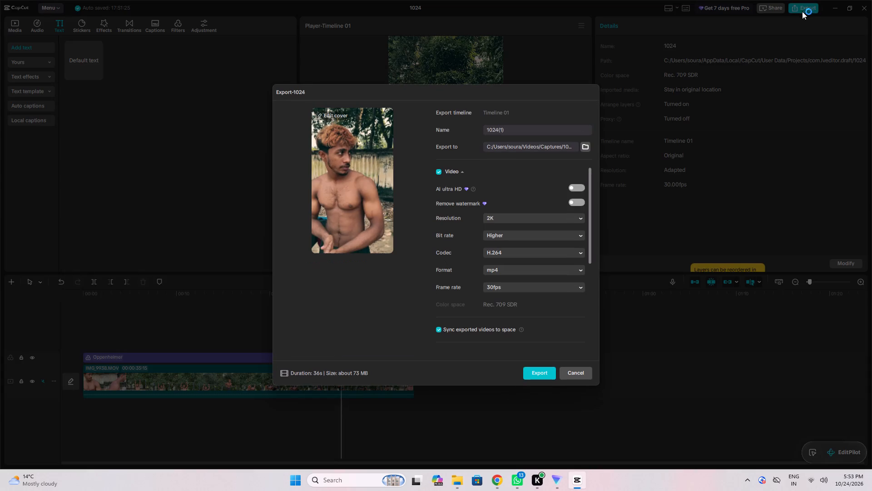
{"action": "left_click", "coordinate": [579, 145]}
{"action": "left_click", "coordinate": [583, 146]}
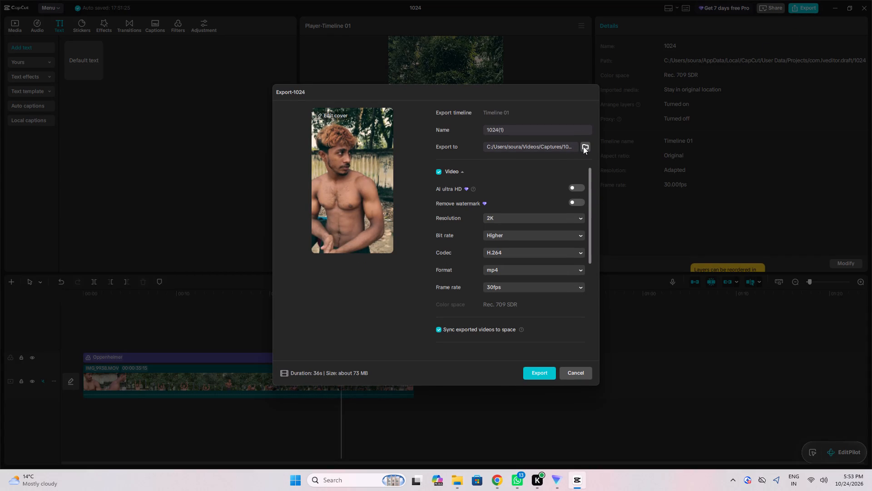
{"action": "left_click", "coordinate": [306, 185]}
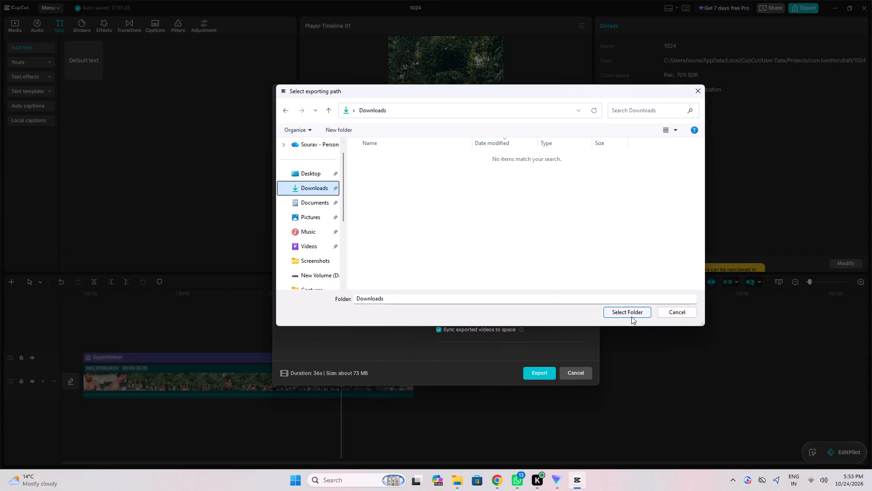
{"action": "left_click", "coordinate": [631, 317]}
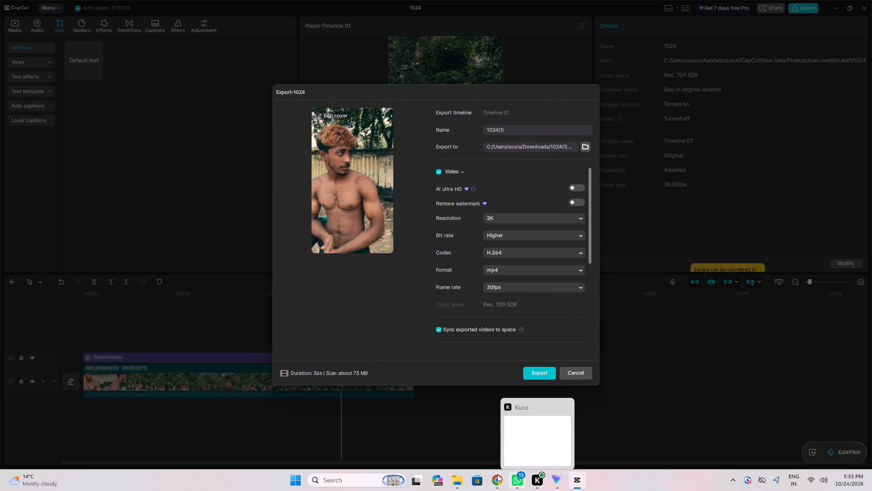
Browse the Videos folder of the personal OneDrive in File Explorer and try to open the Topuria vs Gaethje highlights video.
{"action": "left_click", "coordinate": [446, 486]}
{"action": "left_click", "coordinate": [460, 485]}
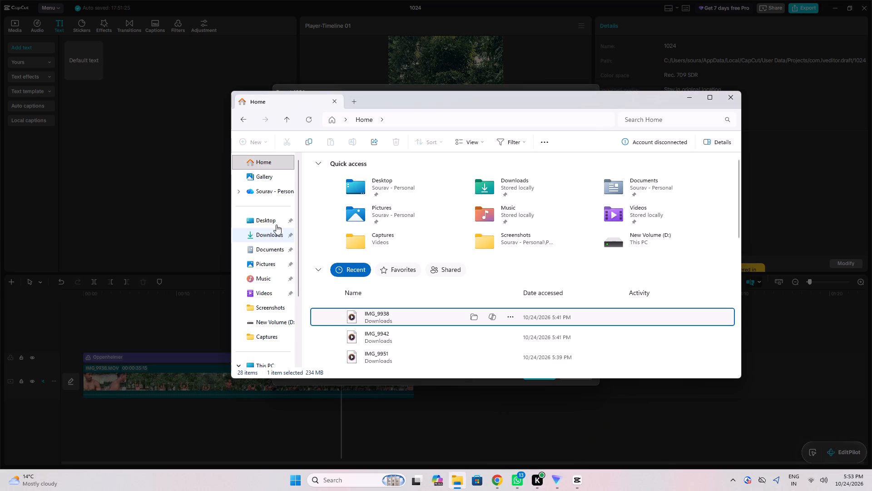
{"action": "left_click", "coordinate": [272, 192]}
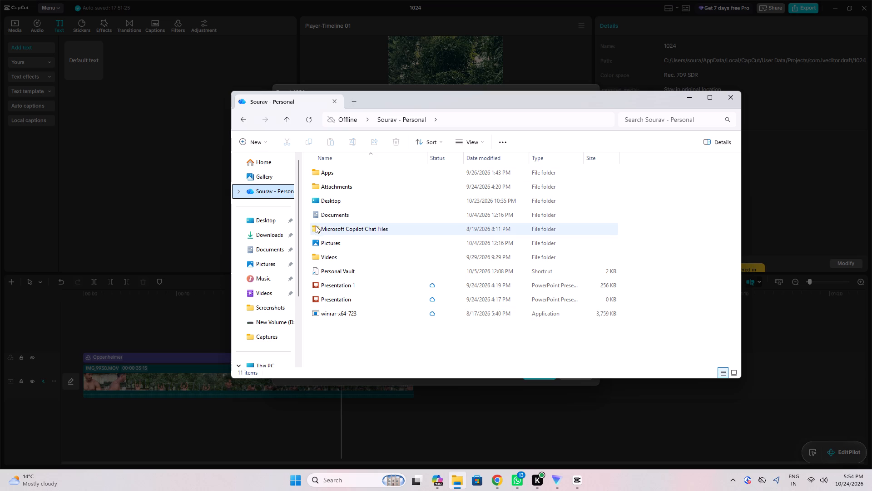
{"action": "left_click", "coordinate": [339, 240]}
{"action": "double_click", "coordinate": [347, 256]}
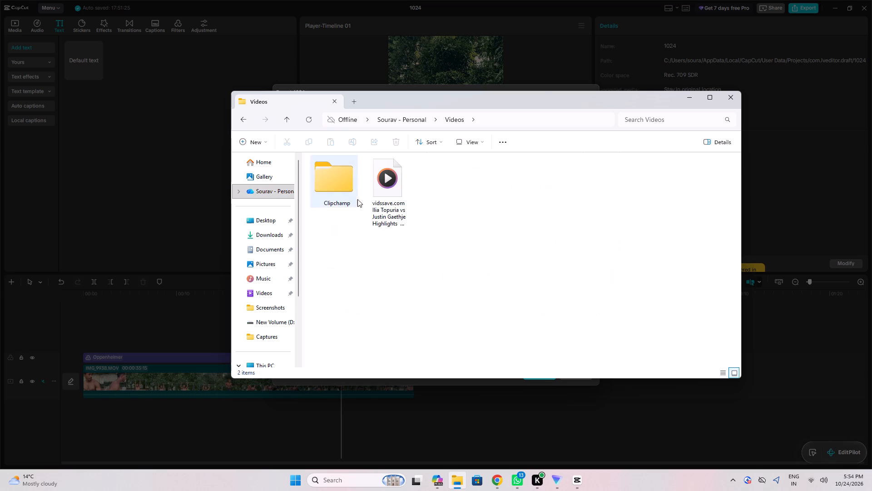
{"action": "double_click", "coordinate": [380, 188]}
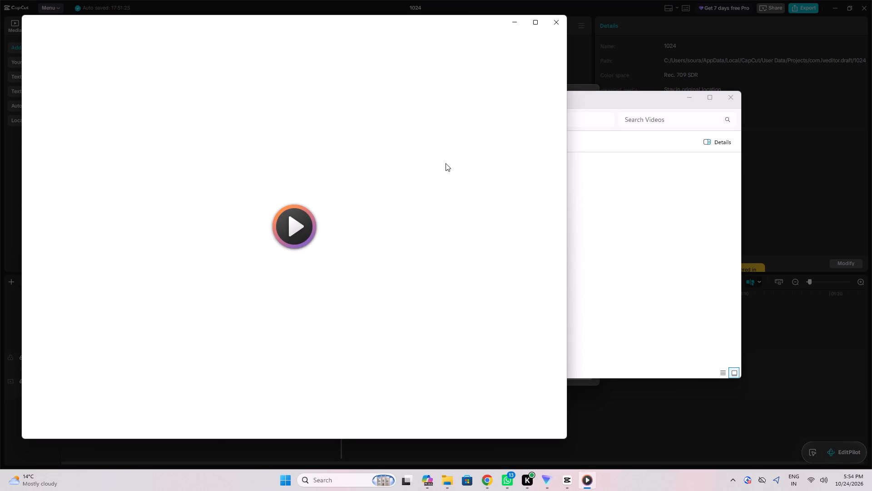
{"action": "left_click", "coordinate": [565, 22]}
{"action": "left_click", "coordinate": [358, 183]}
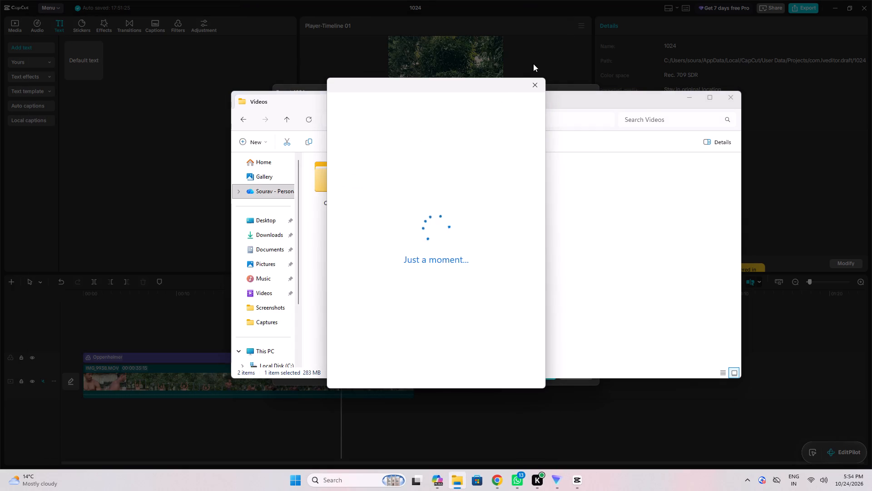
{"action": "left_click", "coordinate": [538, 83]}
Look through Clipchamp's Video Project folder, try to open Video Project.clipchamp, and return to CapCut's export settings.
{"action": "double_click", "coordinate": [349, 182]}
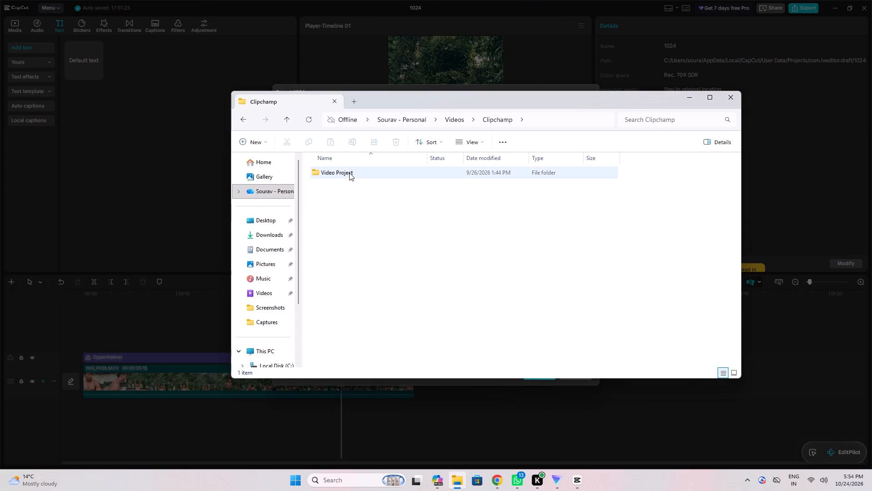
{"action": "double_click", "coordinate": [349, 172]}
{"action": "double_click", "coordinate": [353, 197]}
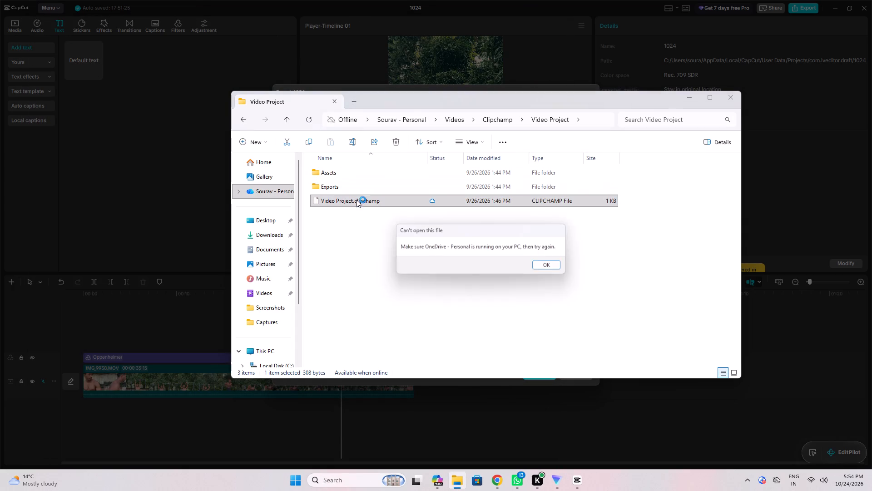
{"action": "left_click", "coordinate": [551, 267]}
{"action": "left_click", "coordinate": [344, 197]}
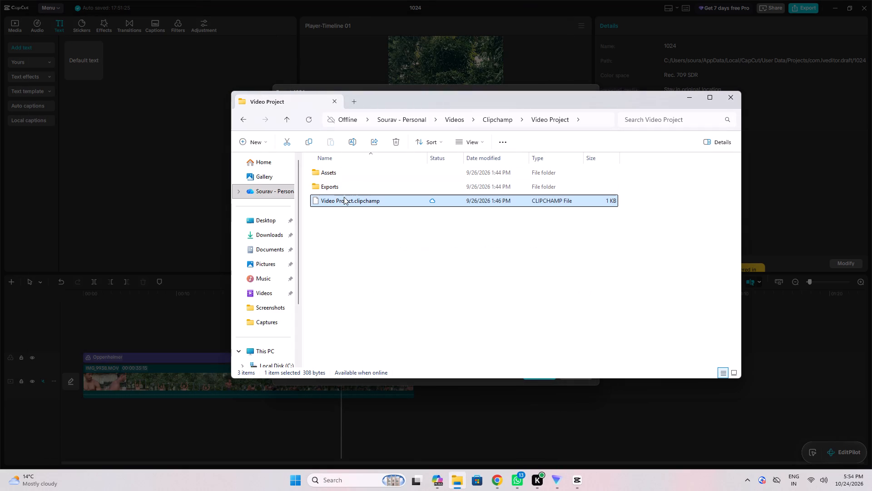
{"action": "left_click", "coordinate": [244, 240]}
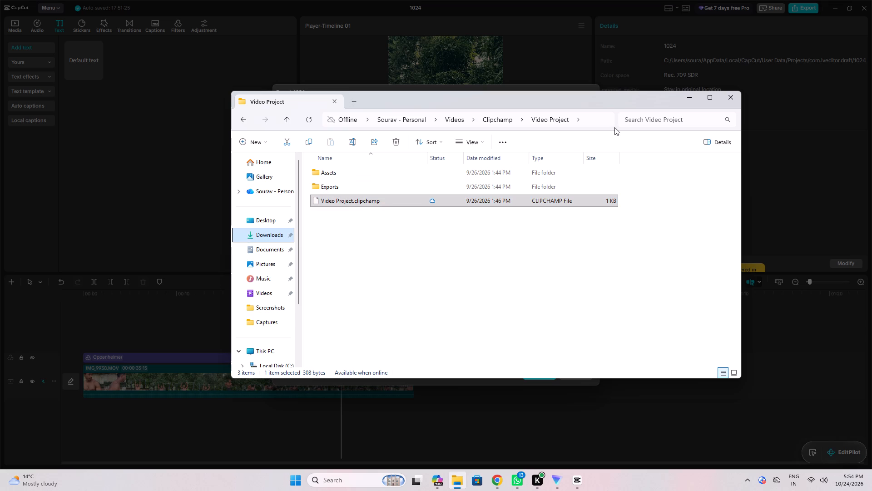
{"action": "left_click", "coordinate": [667, 107]}
{"action": "left_click", "coordinate": [676, 103]}
{"action": "left_click", "coordinate": [681, 99]}
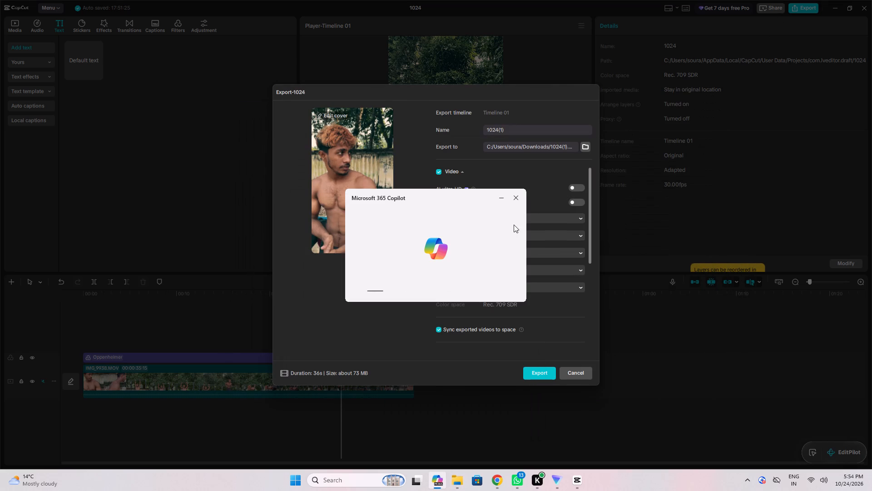
{"action": "left_click", "coordinate": [519, 195]}
Select the Downloads folder again as the export location for 1024(1).
{"action": "left_click", "coordinate": [583, 147]}
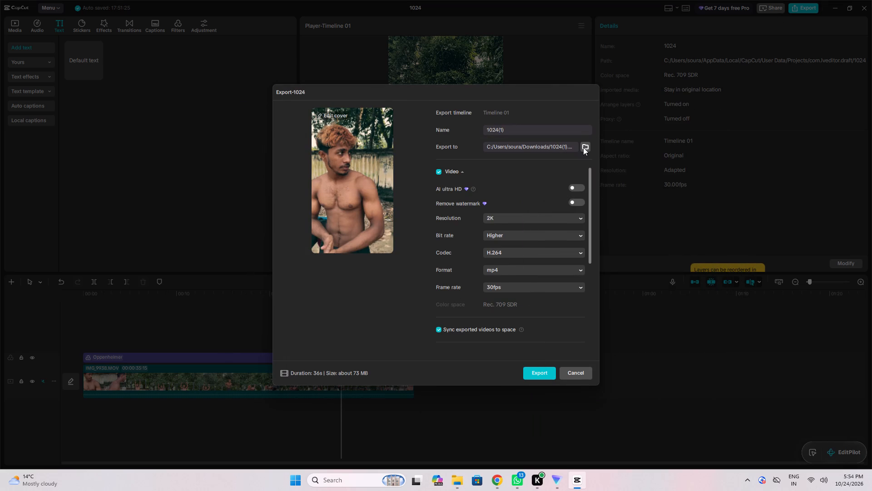
{"action": "left_click", "coordinate": [306, 190]}
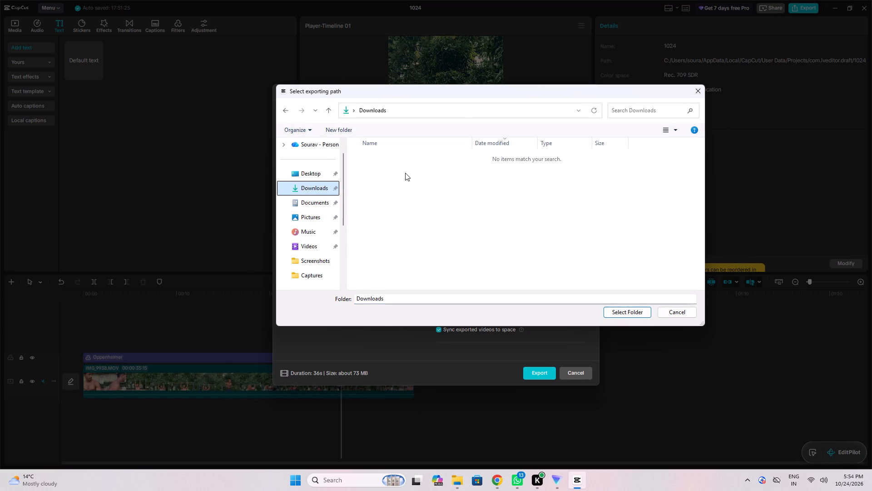
{"action": "left_click", "coordinate": [384, 157]}
{"action": "left_click", "coordinate": [630, 309]}
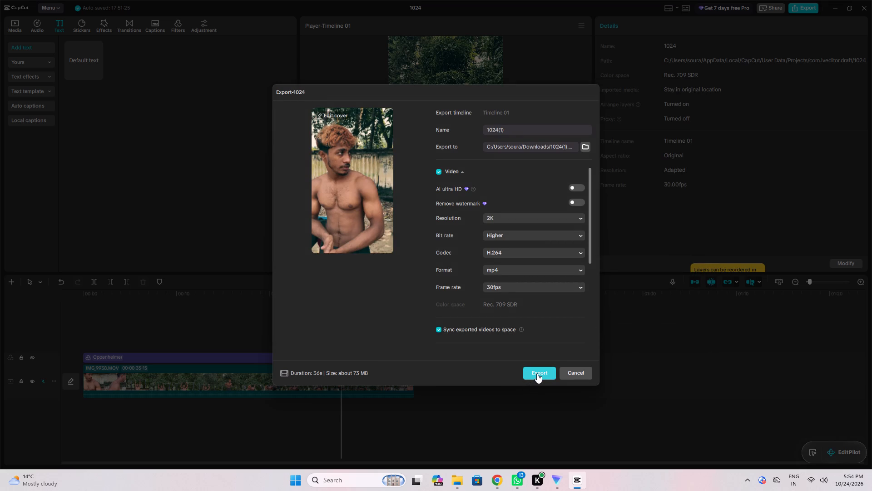
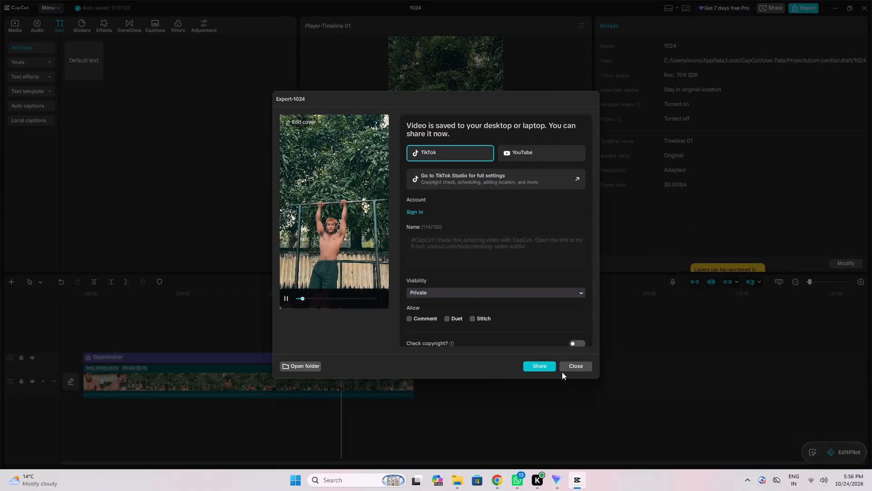
Close the finished export window and delete the Oppenheimer filter above IMG_9938.MOV on the timeline.
{"action": "left_click", "coordinate": [575, 361]}
{"action": "left_click", "coordinate": [575, 363]}
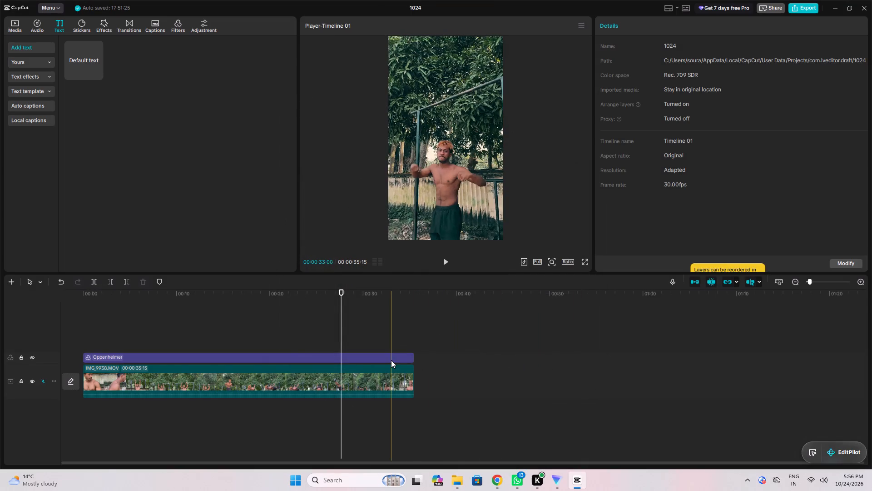
{"action": "left_click", "coordinate": [391, 360]}
{"action": "left_click", "coordinate": [142, 281]}
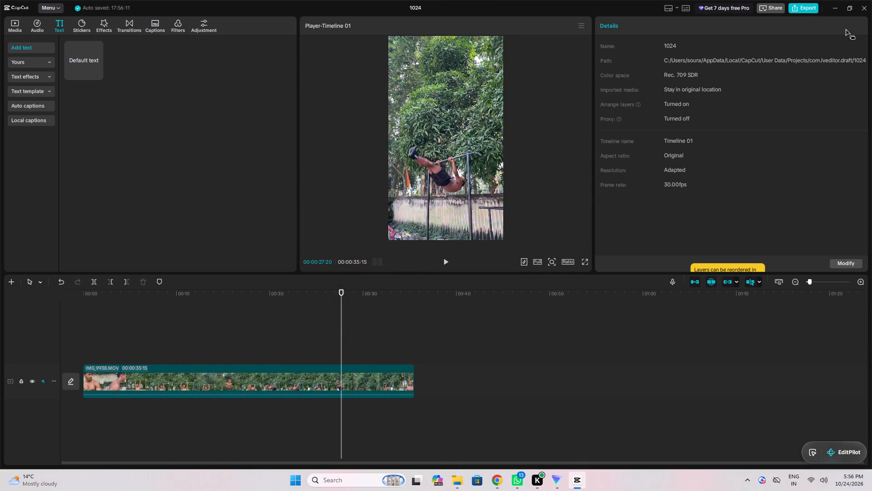
Set the export frame rate to 60fps and export the unfiltered clip as 1024 to the Downloads folder at 2K.
{"action": "left_click", "coordinate": [802, 8]}
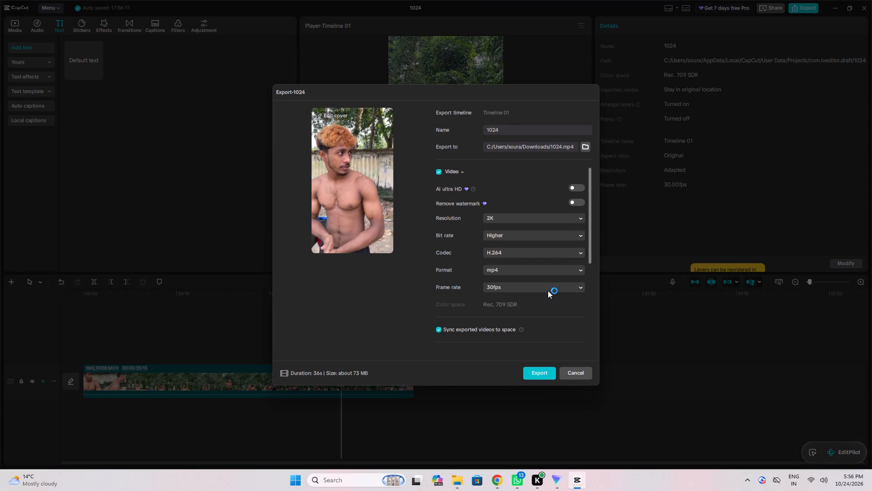
{"action": "left_click", "coordinate": [548, 291]}
{"action": "left_click", "coordinate": [533, 391]}
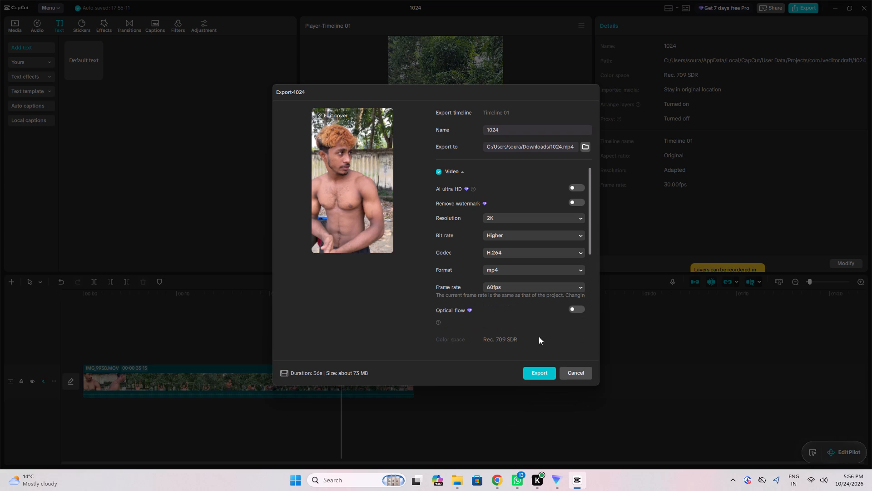
{"action": "left_click", "coordinate": [575, 306]}
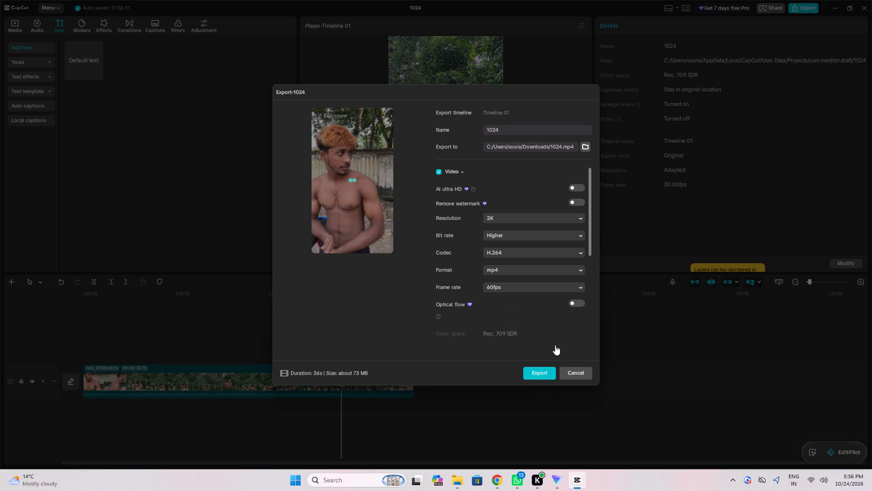
{"action": "left_click", "coordinate": [574, 303]}
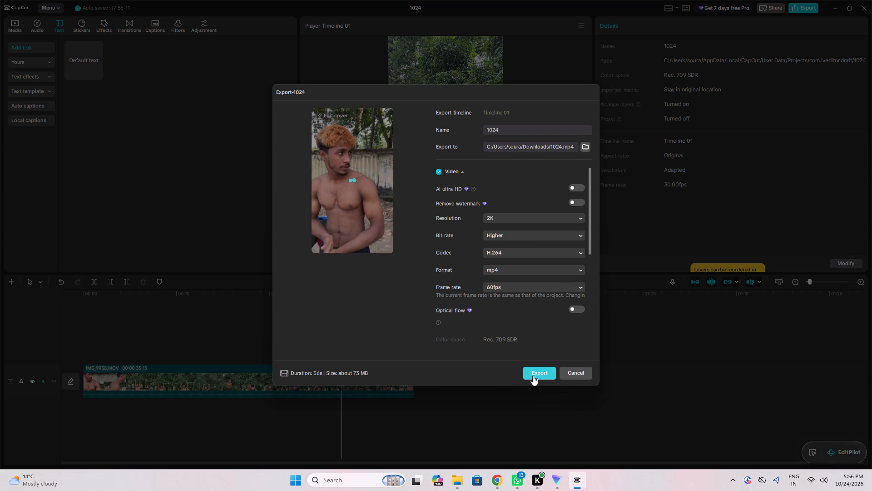
{"action": "left_click", "coordinate": [533, 376]}
{"action": "left_click", "coordinate": [379, 324]}
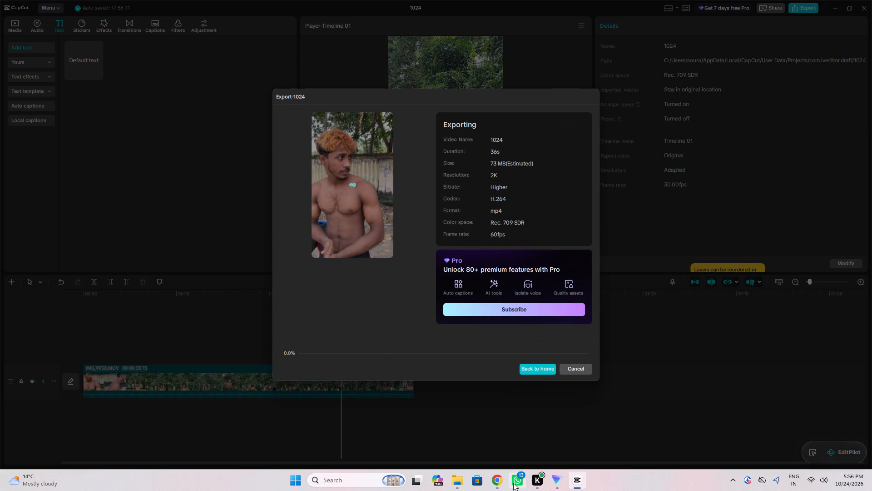
Open 1024(1) from the Downloads folder in Media Player, skip ahead, pause it, and return to CapCut's export progress.
{"action": "left_click", "coordinate": [456, 477]}
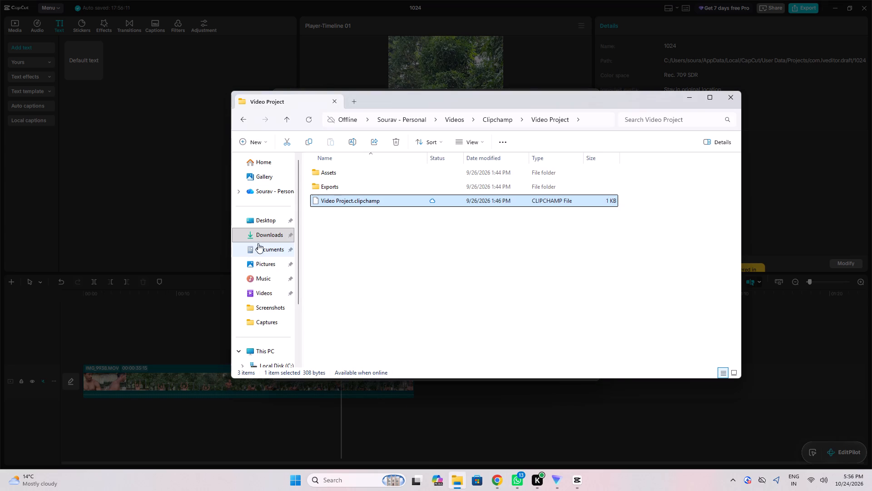
{"action": "left_click", "coordinate": [260, 238]}
{"action": "double_click", "coordinate": [329, 186]}
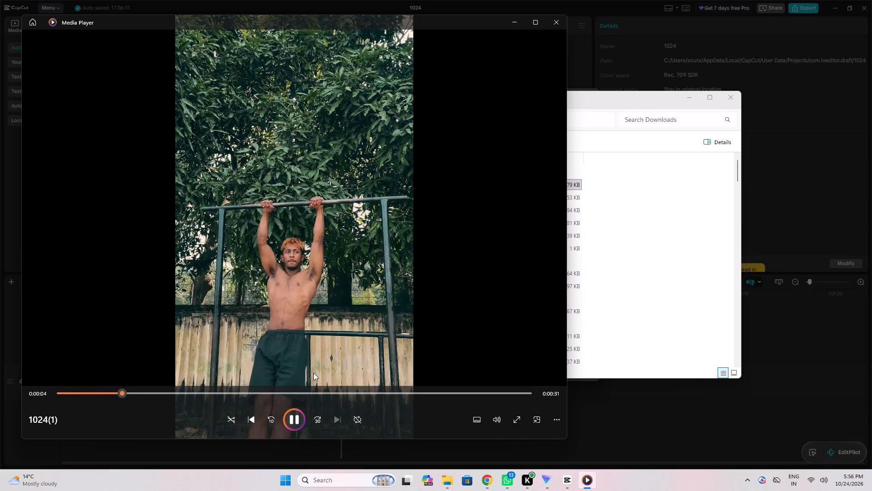
{"action": "left_click", "coordinate": [277, 392]}
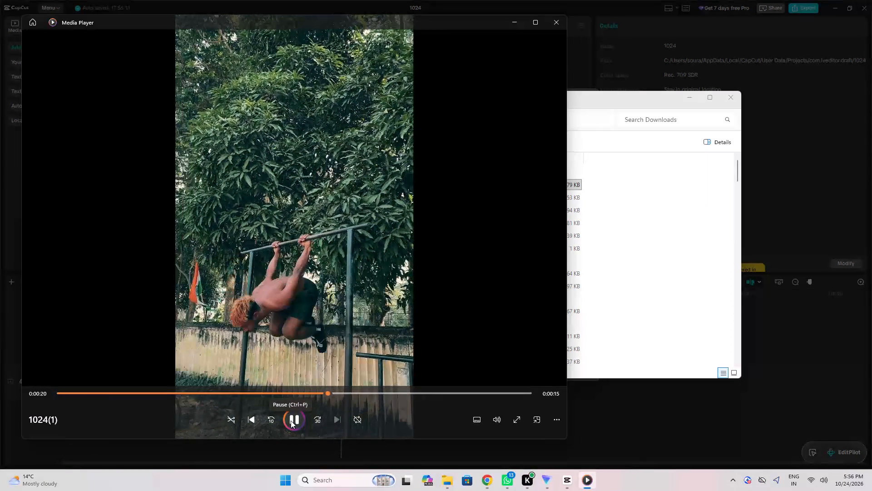
{"action": "left_click", "coordinate": [296, 431]}
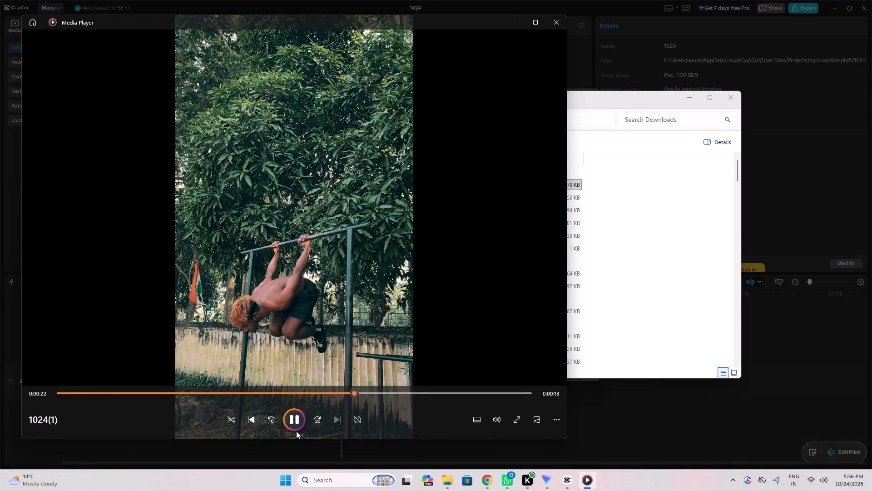
{"action": "left_click", "coordinate": [297, 418]}
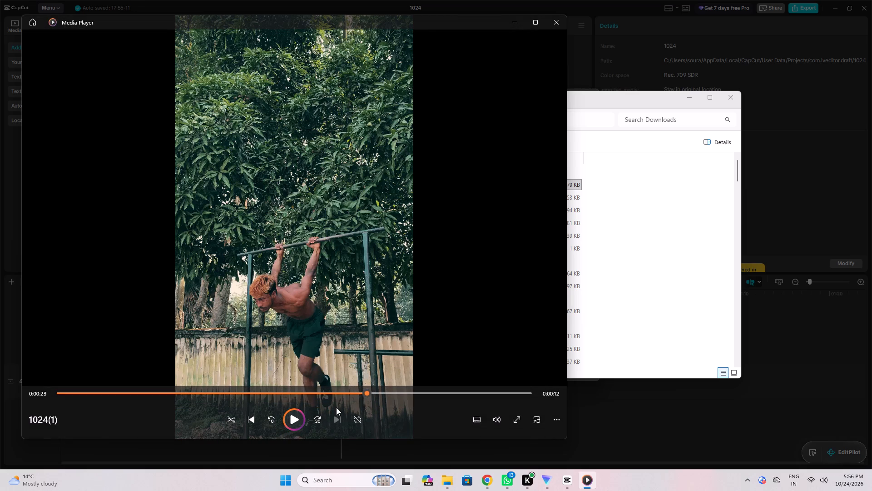
{"action": "left_click", "coordinate": [519, 22]}
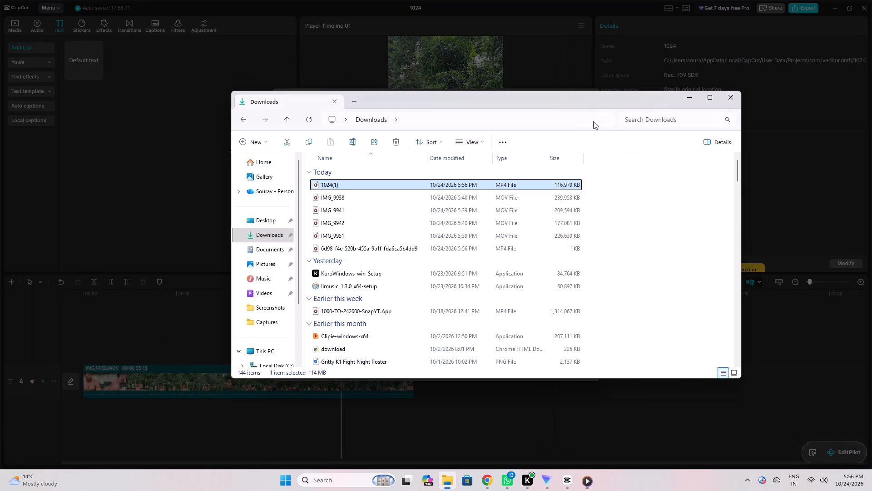
{"action": "left_click", "coordinate": [682, 100]}
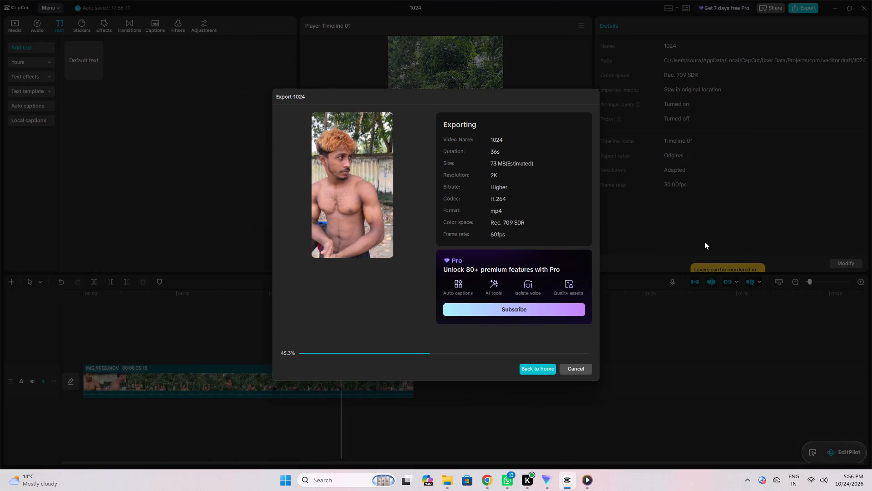
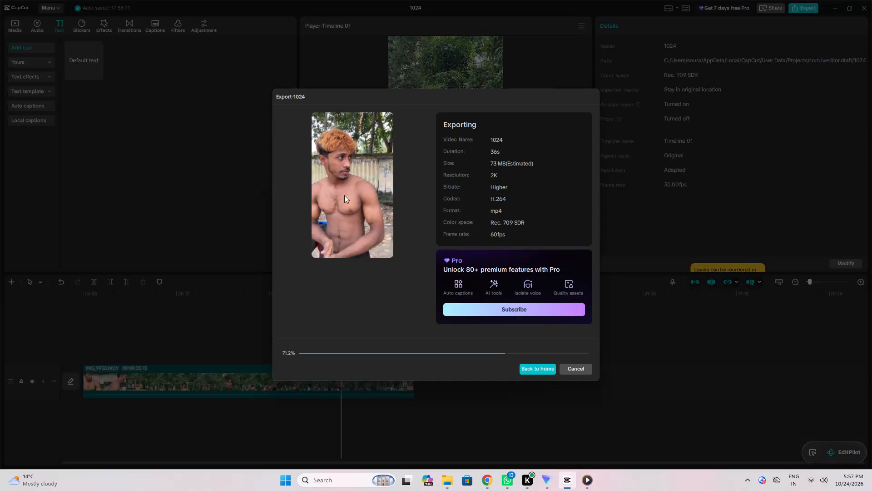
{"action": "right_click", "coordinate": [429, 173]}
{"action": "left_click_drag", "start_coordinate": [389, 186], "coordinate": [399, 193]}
Switch to Chrome and try to open the site rotten.com in a new tab.
{"action": "left_click", "coordinate": [487, 476]}
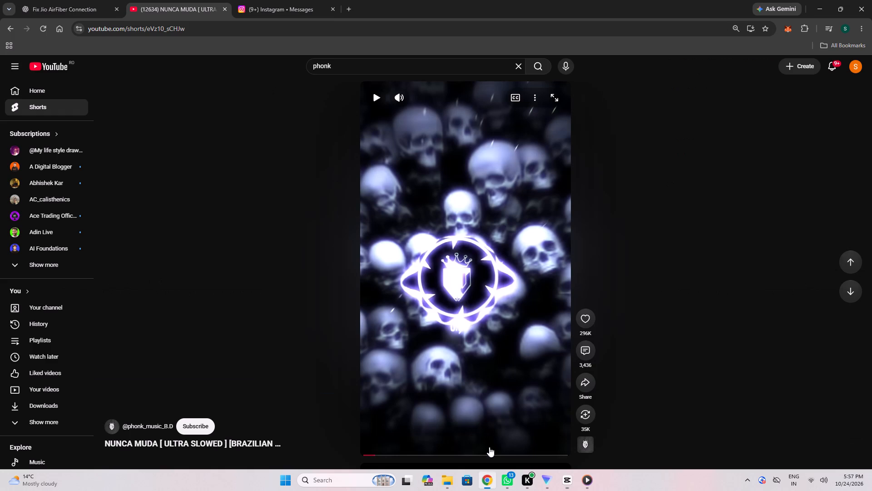
{"action": "left_click", "coordinate": [346, 10]}
{"action": "left_click", "coordinate": [319, 182]}
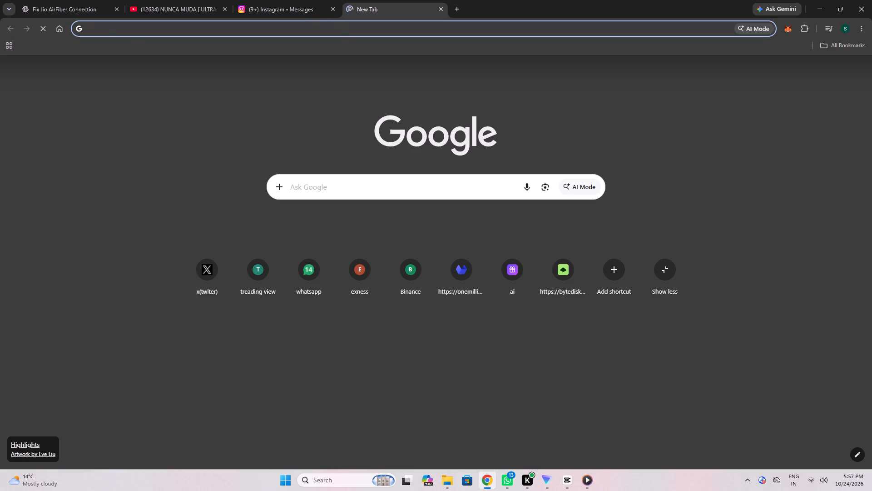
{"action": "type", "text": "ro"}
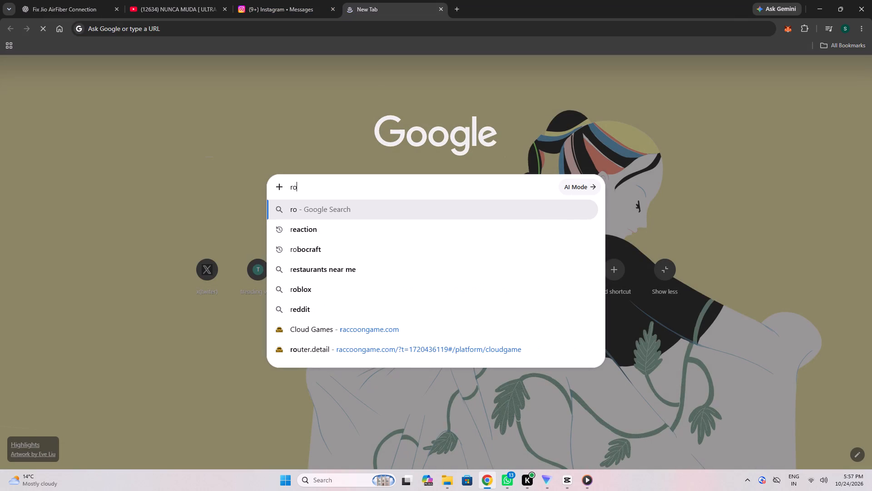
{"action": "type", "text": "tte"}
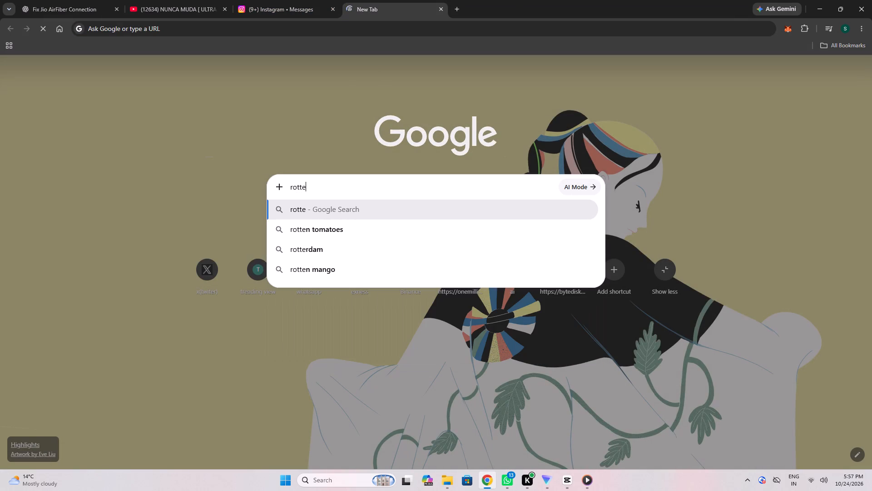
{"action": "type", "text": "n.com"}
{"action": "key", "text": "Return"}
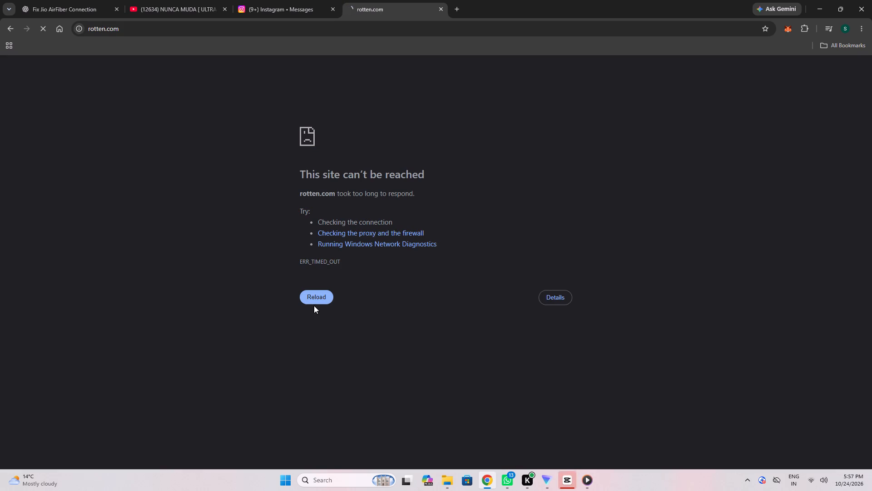
Shorten the rotten.com address in Chrome to rotten. and to rotten, trying to load the site with each.
{"action": "left_click", "coordinate": [314, 306]}
{"action": "left_click", "coordinate": [466, 321]}
{"action": "left_click_drag", "start_coordinate": [129, 29], "coordinate": [119, 32]}
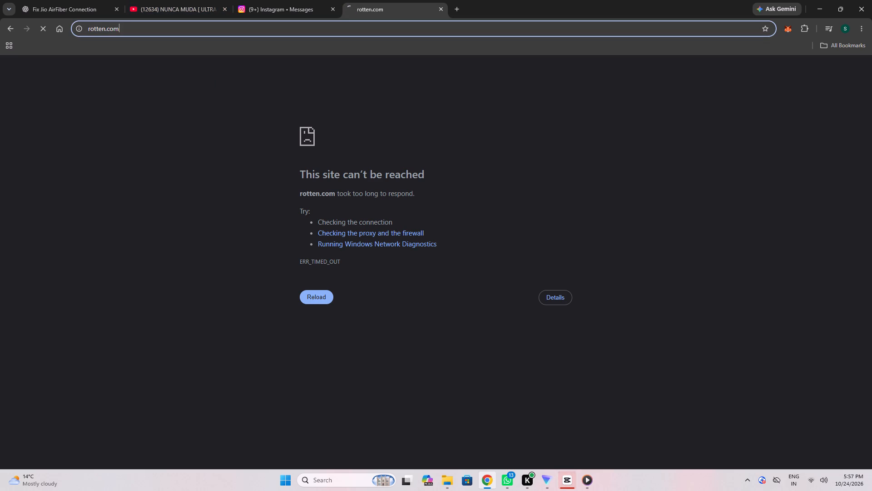
{"action": "left_click_drag", "start_coordinate": [119, 32], "coordinate": [107, 32]}
{"action": "key", "text": "BackSpace"}
{"action": "key", "text": "Return"}
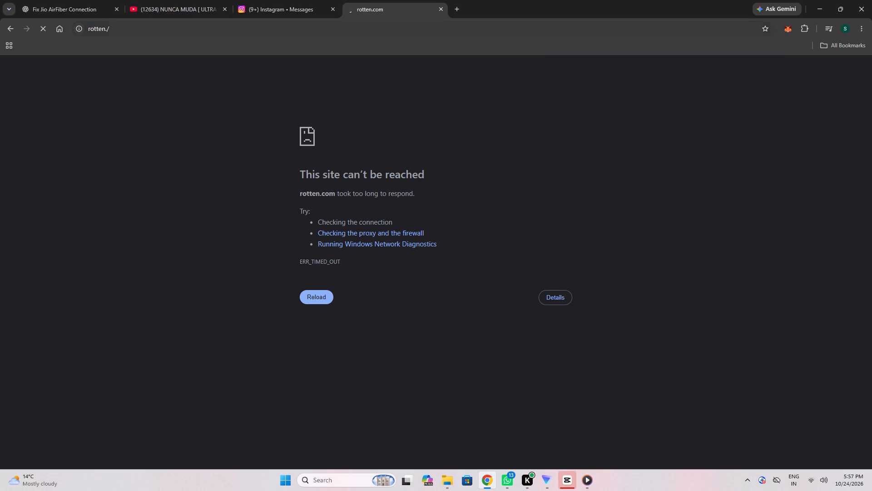
{"action": "left_click_drag", "start_coordinate": [118, 30], "coordinate": [107, 38]}
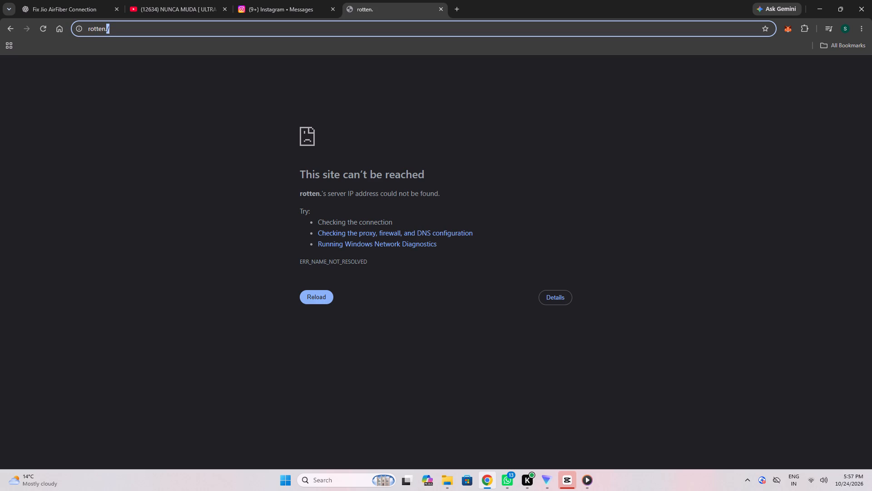
{"action": "left_click_drag", "start_coordinate": [107, 38], "coordinate": [106, 38]}
{"action": "key", "text": "BackSpace"}
{"action": "key", "text": "BackSpace"}
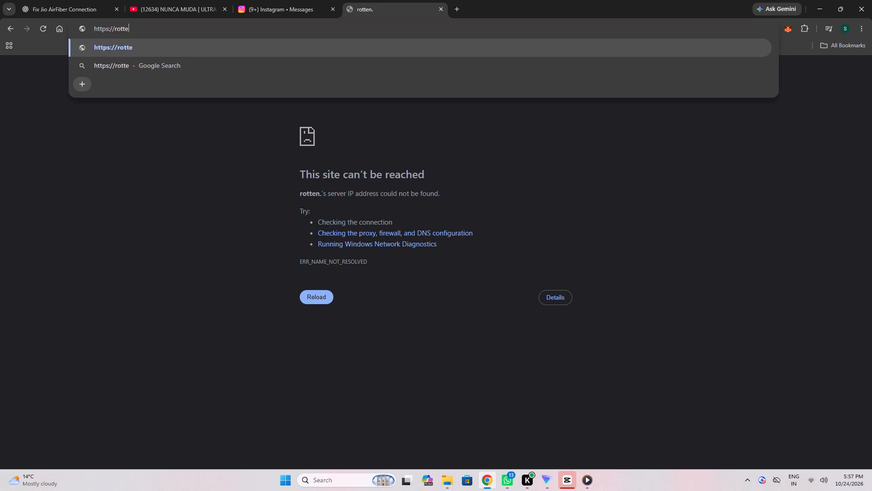
{"action": "key", "text": "n"}
{"action": "key", "text": "Return"}
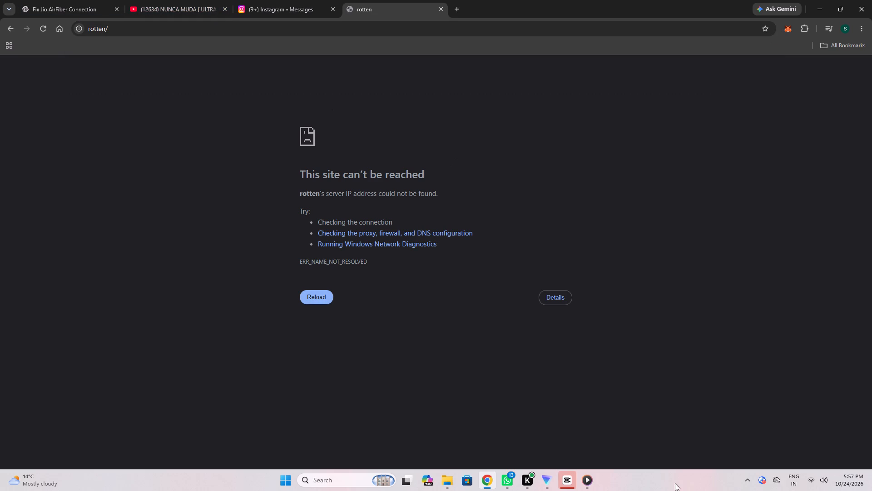
Switch to CapCut and close the finished export window of project 1024.
{"action": "left_click", "coordinate": [572, 481]}
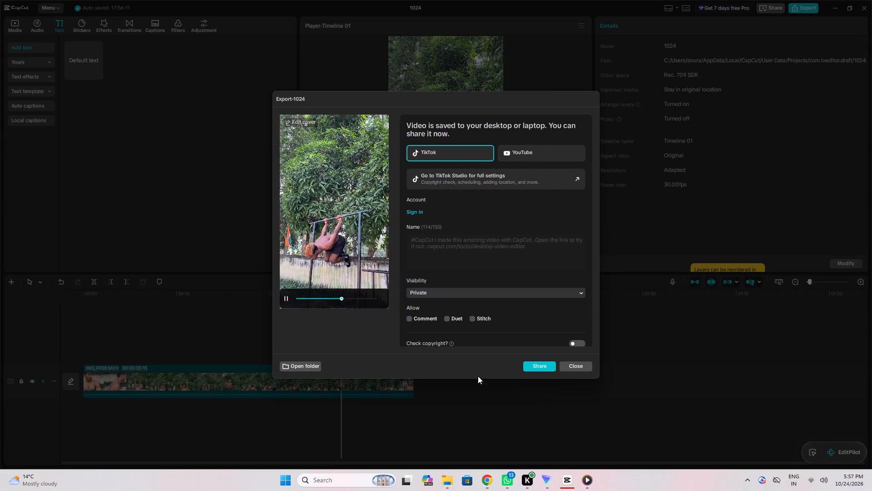
{"action": "scroll", "coordinate": [523, 338], "scroll_direction": "down", "scroll_amount": 3}
{"action": "scroll", "coordinate": [523, 336], "scroll_direction": "up", "scroll_amount": 4}
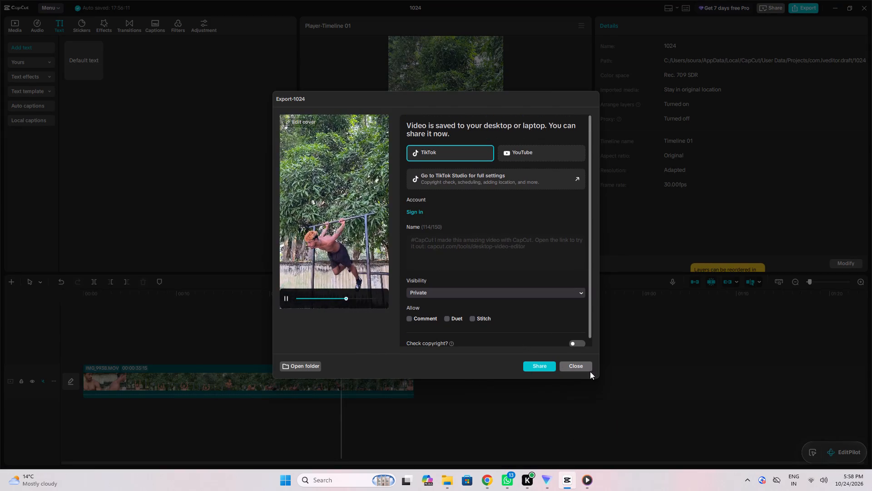
{"action": "left_click", "coordinate": [580, 370]}
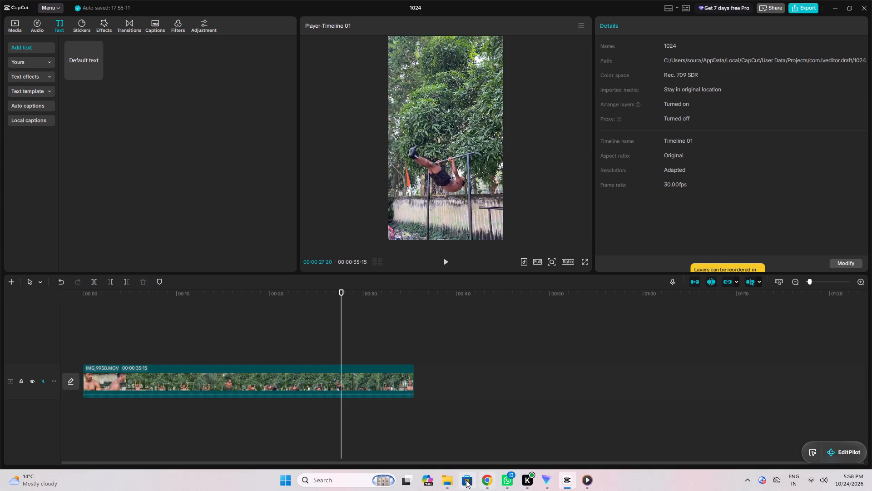
Open the 1024(1) video from the Downloads folder in Media Player and close the player.
{"action": "left_click", "coordinate": [452, 478]}
{"action": "scroll", "coordinate": [555, 311], "scroll_direction": "up", "scroll_amount": 4}
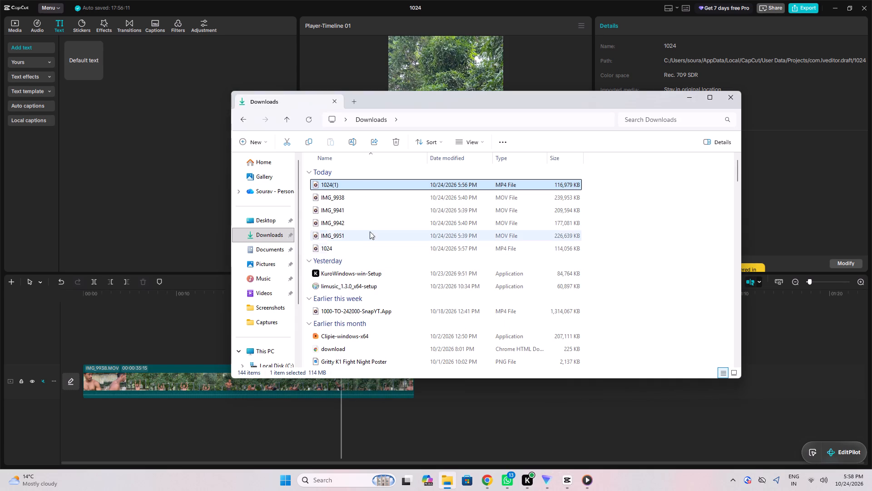
{"action": "left_click", "coordinate": [336, 190]}
{"action": "double_click", "coordinate": [336, 185]}
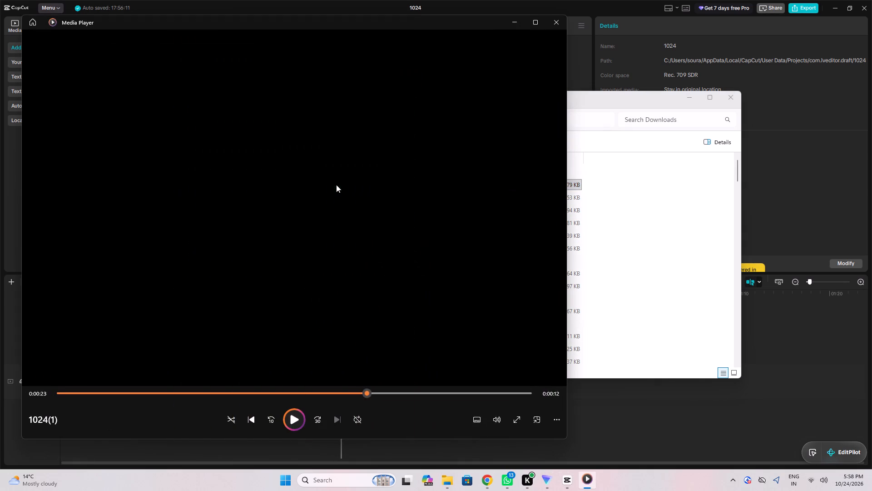
{"action": "left_click", "coordinate": [552, 28]}
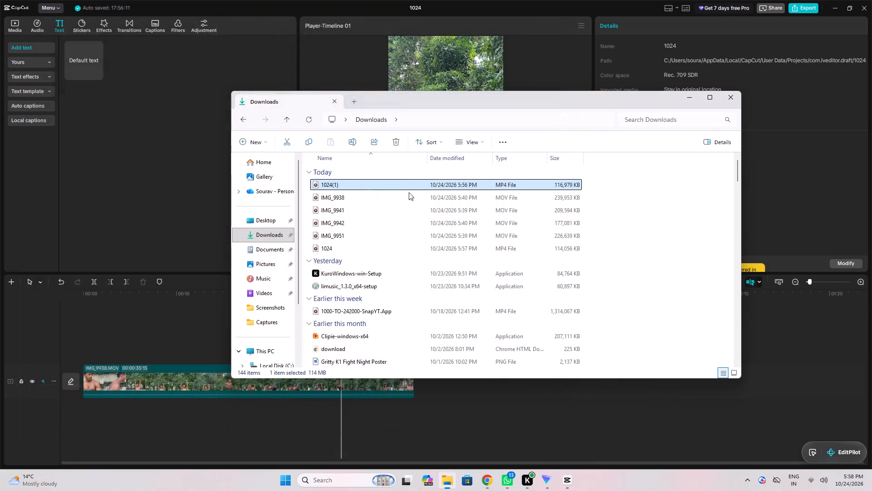
Play the 1024 video from Downloads in Media Player, pause it, and minimise the player and the Downloads window.
{"action": "double_click", "coordinate": [358, 248]}
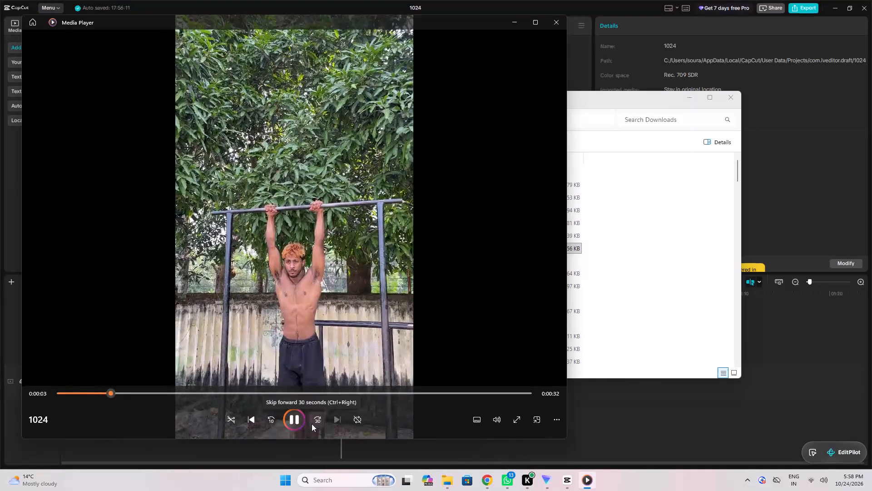
{"action": "left_click", "coordinate": [293, 424]}
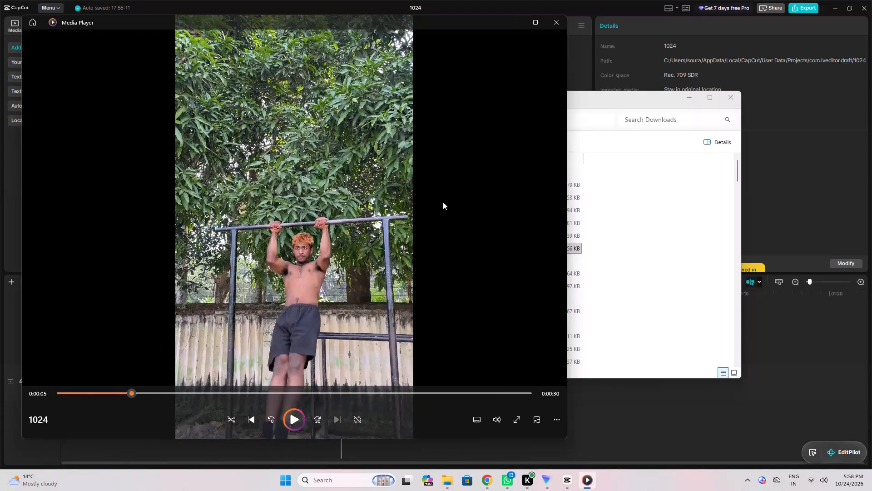
{"action": "left_click", "coordinate": [511, 22]}
{"action": "left_click", "coordinate": [689, 103]}
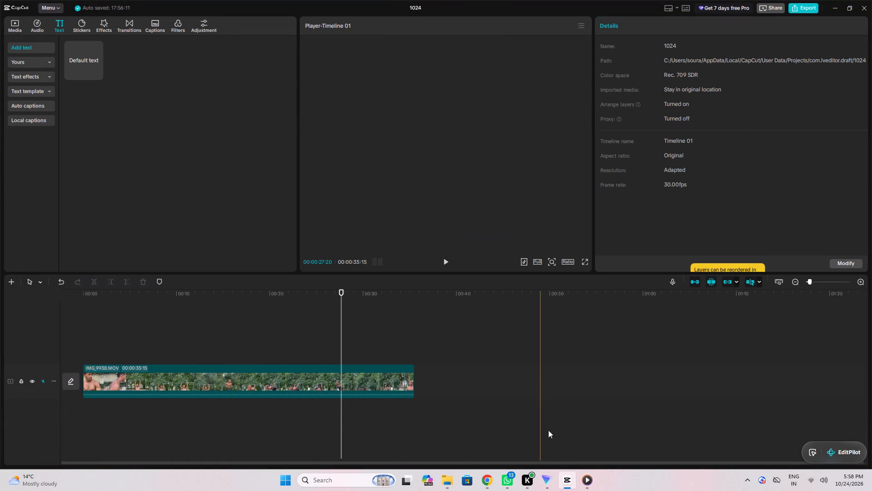
Minimise CapCut and switch Chrome to the YouTube tab with the NUNCA MUDA short.
{"action": "left_click", "coordinate": [832, 8]}
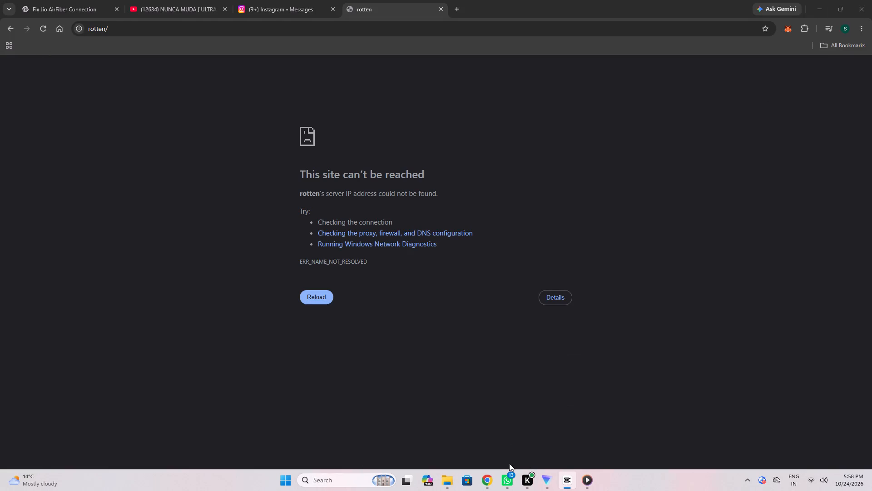
{"action": "left_click", "coordinate": [258, 0]}
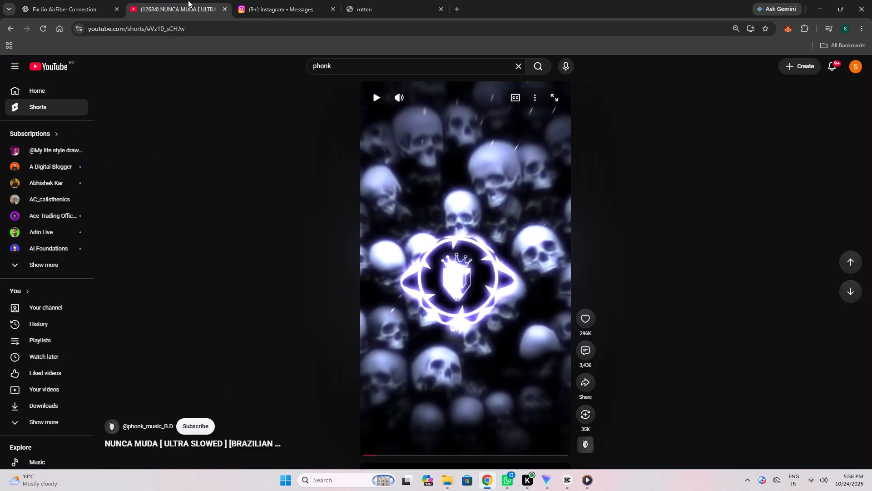